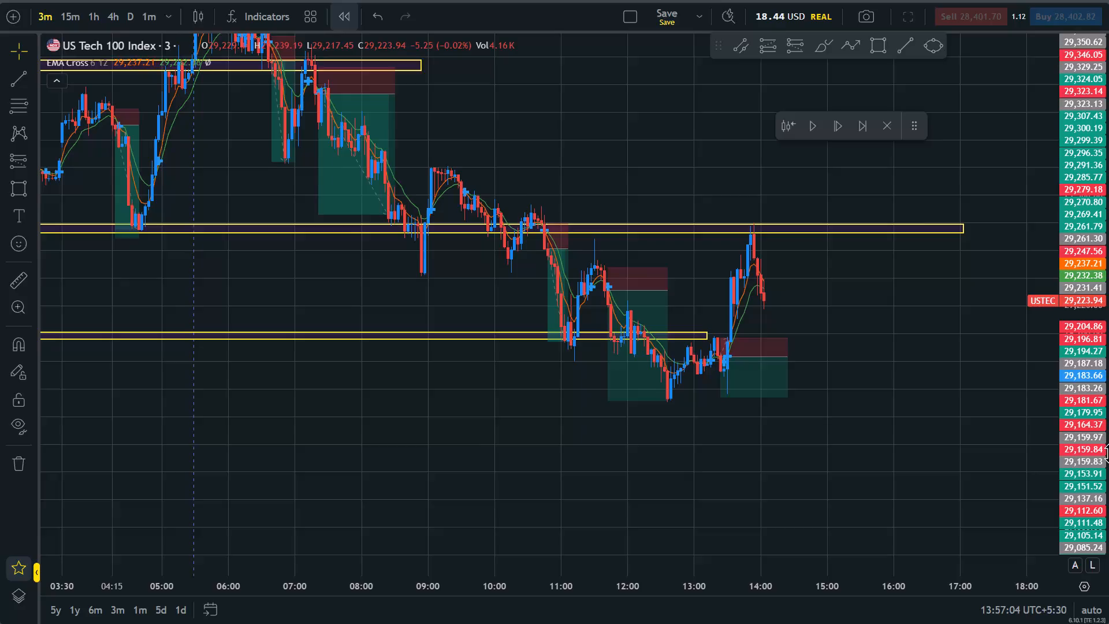
# Draw a short position on the latest 14:03 candle with entry at about 29,229.32 and stop at about 29,241.53.
pyautogui.scroll(2, 915, 369)
pyautogui.moveTo(1108, 487); pyautogui.dragTo(1062, 206)
pyautogui.moveTo(868, 330); pyautogui.dragTo(850, 393)
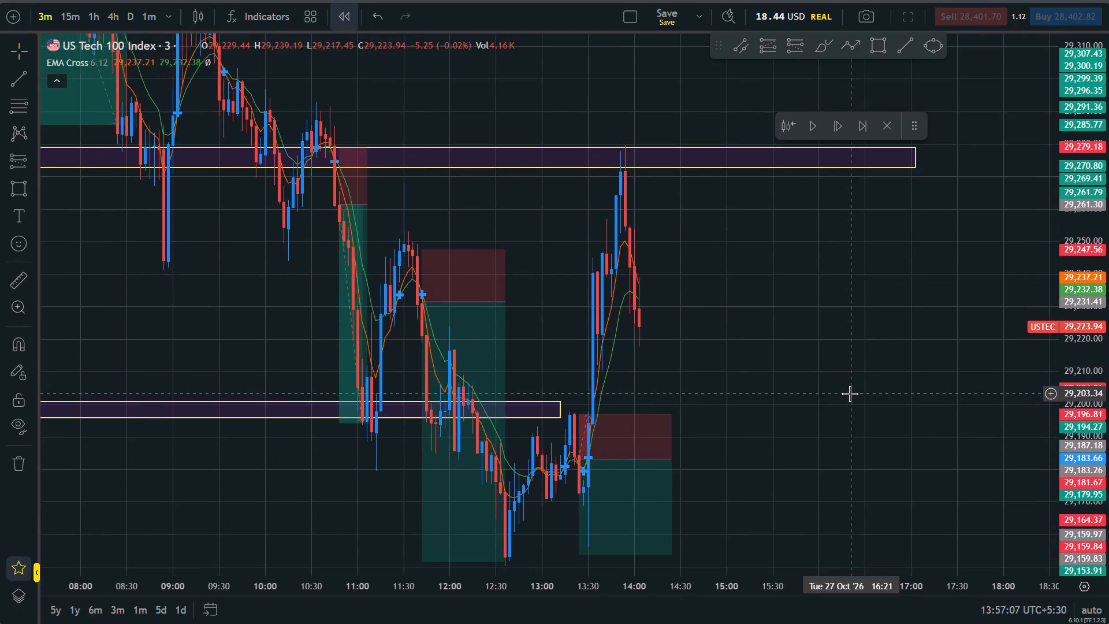
pyautogui.scroll(4, 850, 393)
pyautogui.click(797, 49)
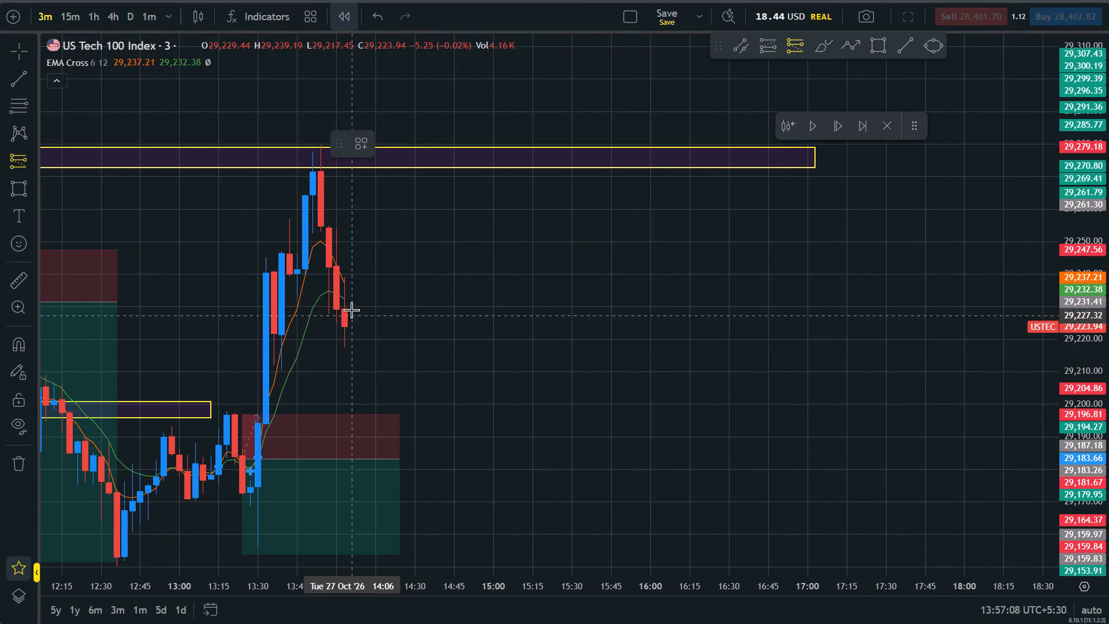
pyautogui.click(347, 309)
pyautogui.moveTo(343, 223); pyautogui.dragTo(349, 269)
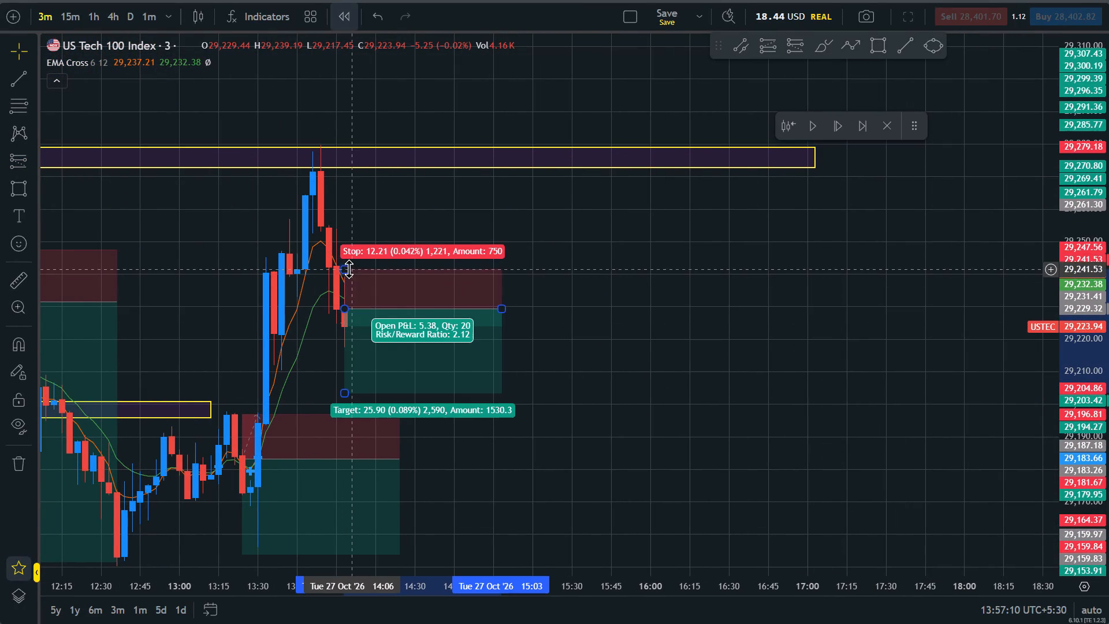
pyautogui.click(708, 358)
# Advance the bar replay candle by candle from 14:03 to about 14:27.
pyautogui.click(841, 127)
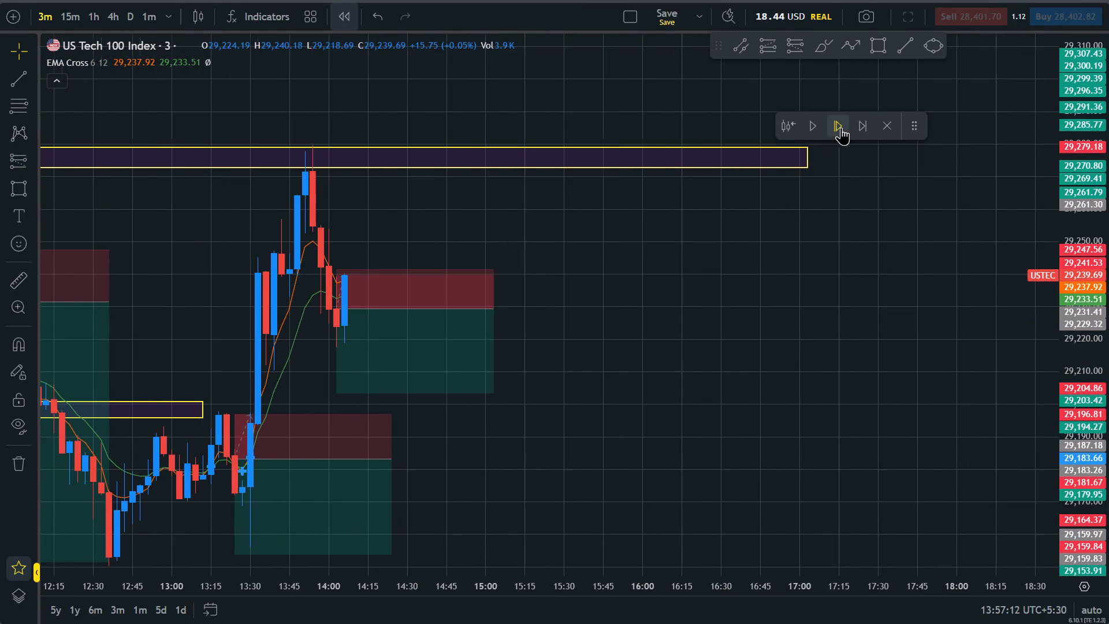
pyautogui.click(839, 130)
pyautogui.click(839, 130)
pyautogui.tripleClick(839, 130)
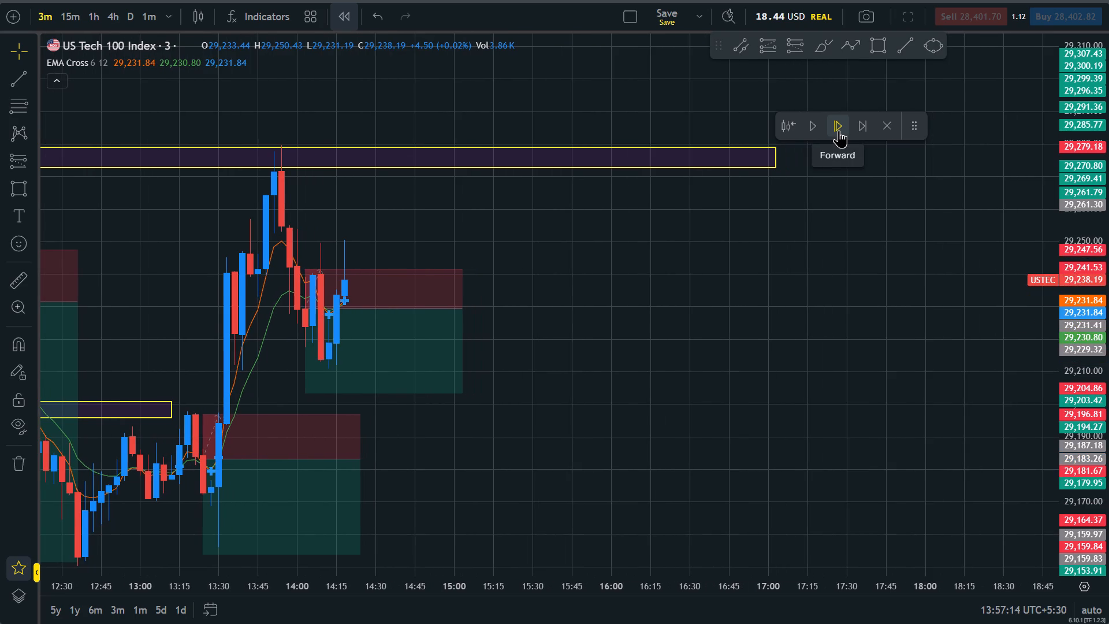
pyautogui.doubleClick(839, 130)
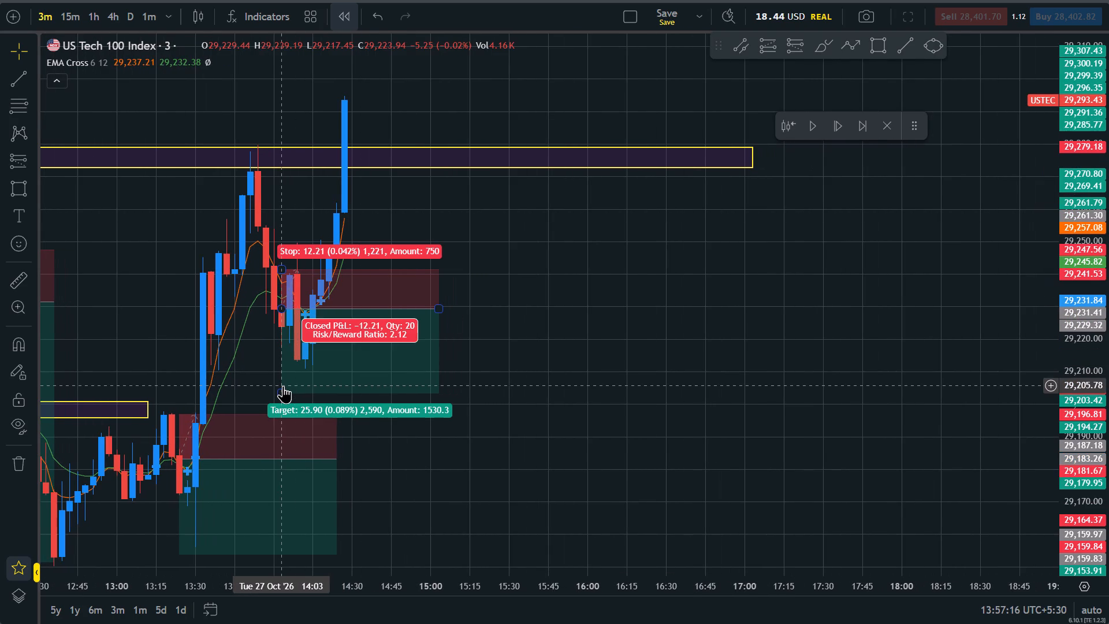
# Collapse the 14:03 short position's target to its entry level, at about 29,229.31.
pyautogui.moveTo(280, 393); pyautogui.dragTo(288, 296)
# Advance the bar replay candle by candle from 14:27 to about 15:00.
pyautogui.moveTo(489, 404); pyautogui.dragTo(572, 472)
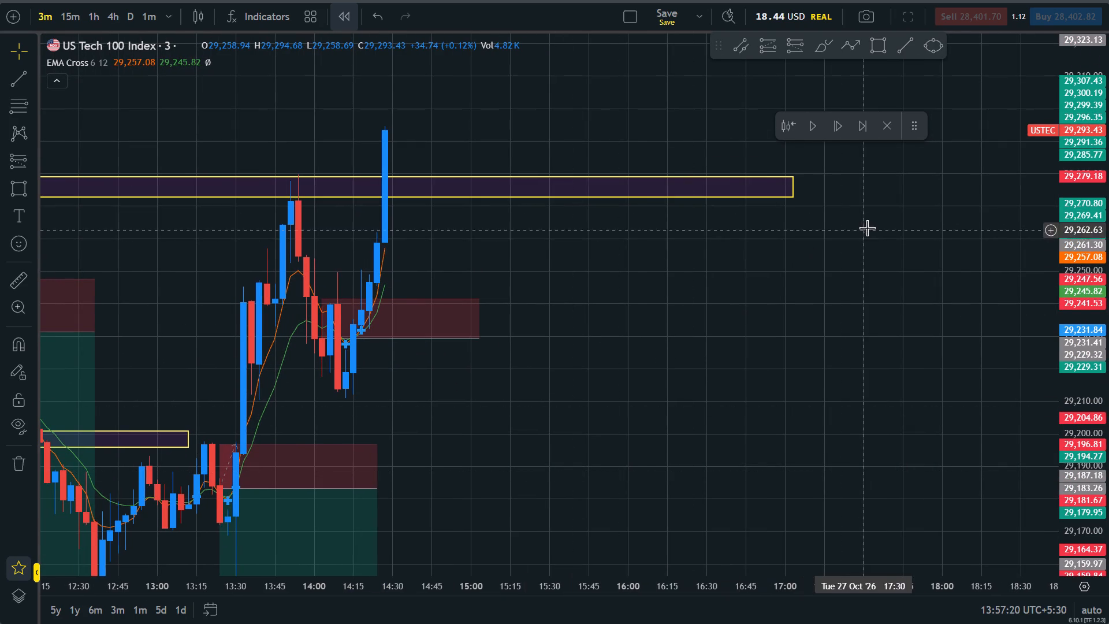
pyautogui.tripleClick(842, 128)
pyautogui.tripleClick(842, 128)
pyautogui.tripleClick(842, 128)
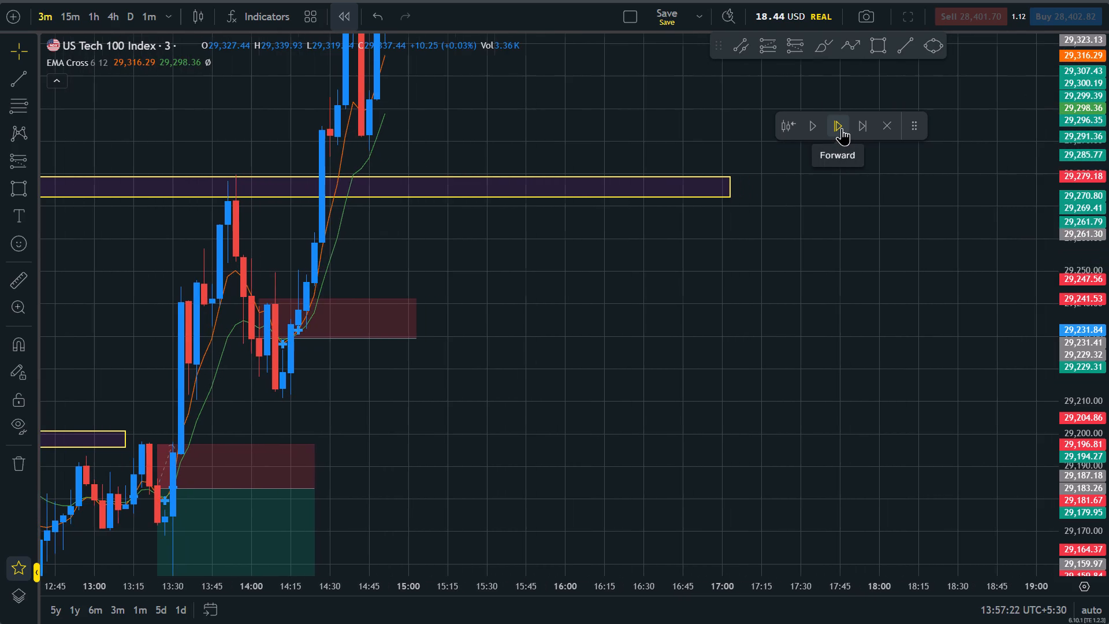
pyautogui.doubleClick(842, 128)
# Continue the bar replay from 15:00 until the 15:33 candle is shown.
pyautogui.moveTo(720, 382); pyautogui.dragTo(713, 562)
pyautogui.scroll(-5, 713, 562)
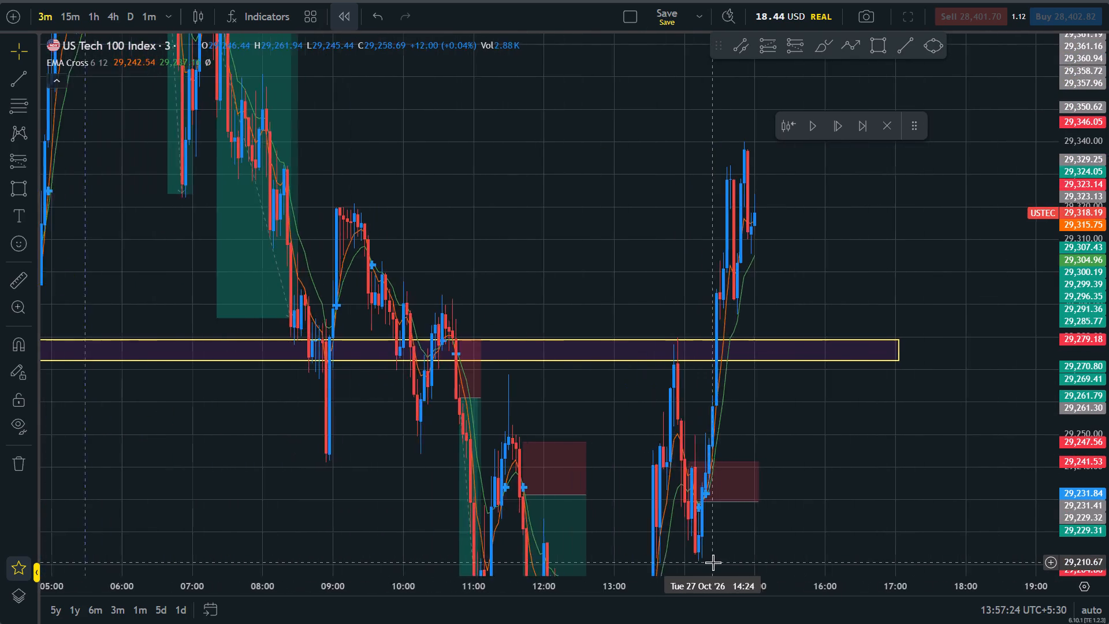
pyautogui.scroll(-3, 713, 562)
pyautogui.moveTo(1021, 218); pyautogui.dragTo(990, 364)
pyautogui.scroll(4, 990, 364)
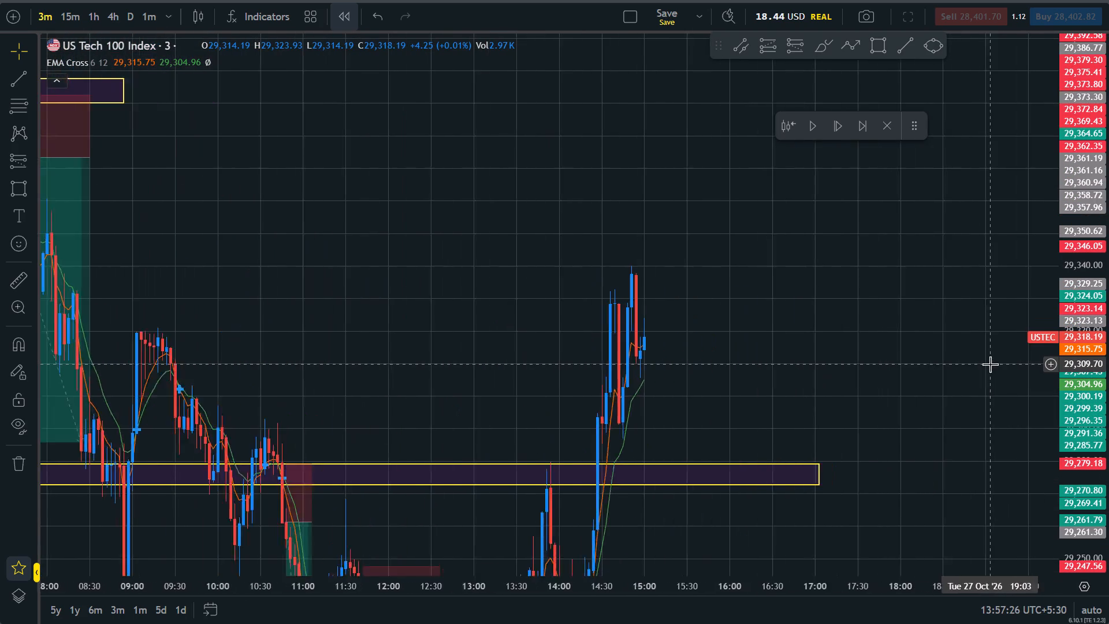
pyautogui.scroll(1, 990, 364)
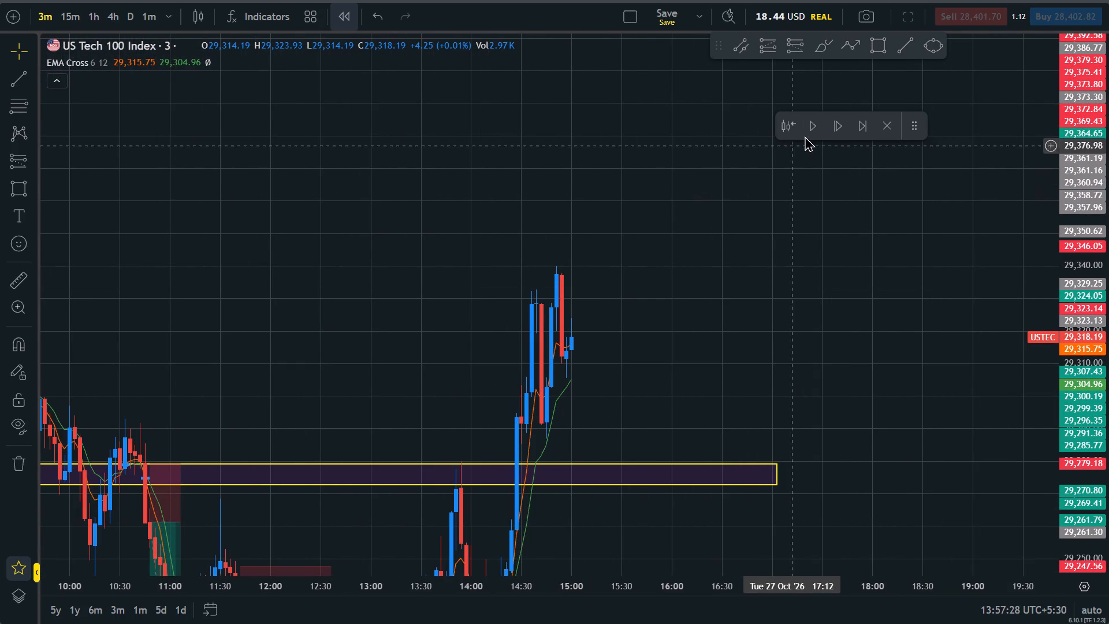
pyautogui.doubleClick(837, 124)
pyautogui.click(836, 124)
pyautogui.click(836, 126)
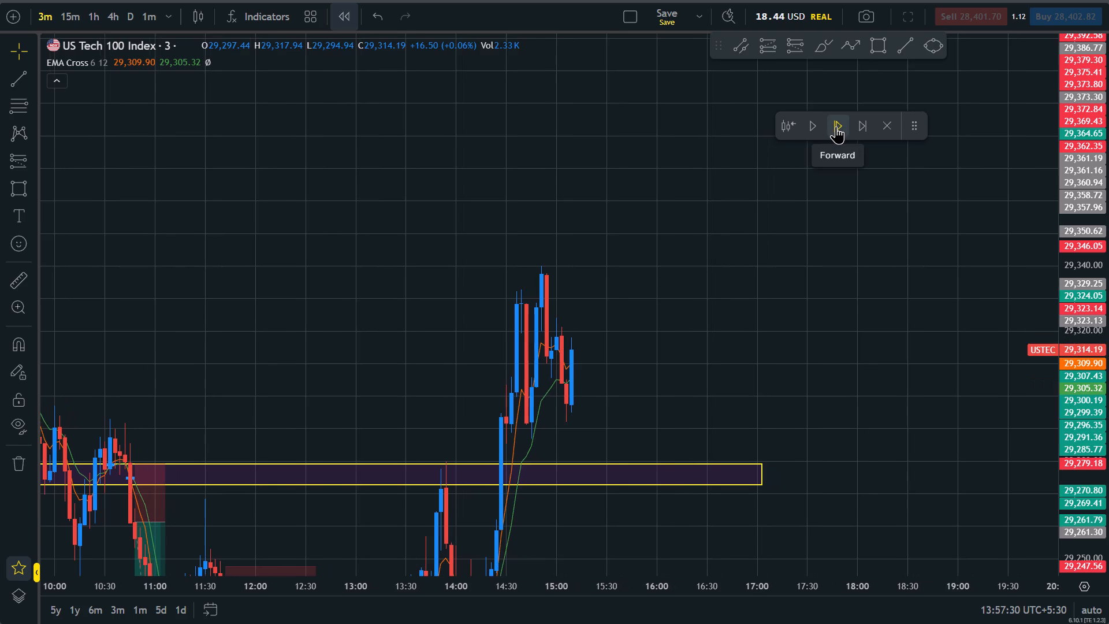
pyautogui.click(836, 127)
pyautogui.click(836, 127)
pyautogui.click(835, 127)
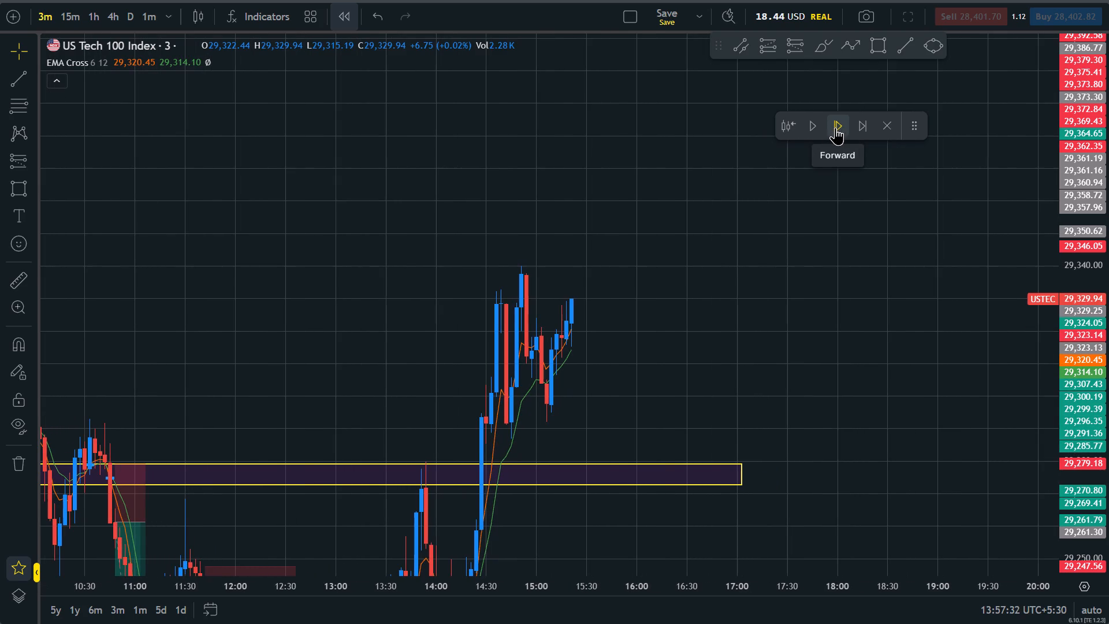
pyautogui.click(835, 127)
pyautogui.tripleClick(835, 127)
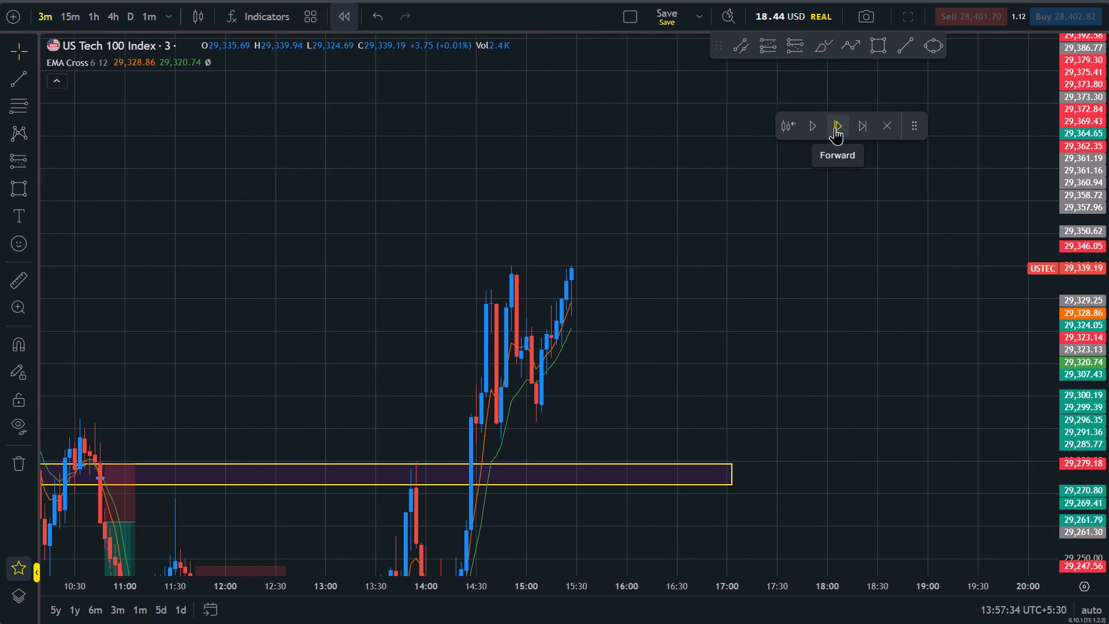
# Draw a short position on the 15:33 candle with entry at about 29,317.69 and stop at about 29,339.23.
pyautogui.scroll(2, 703, 355)
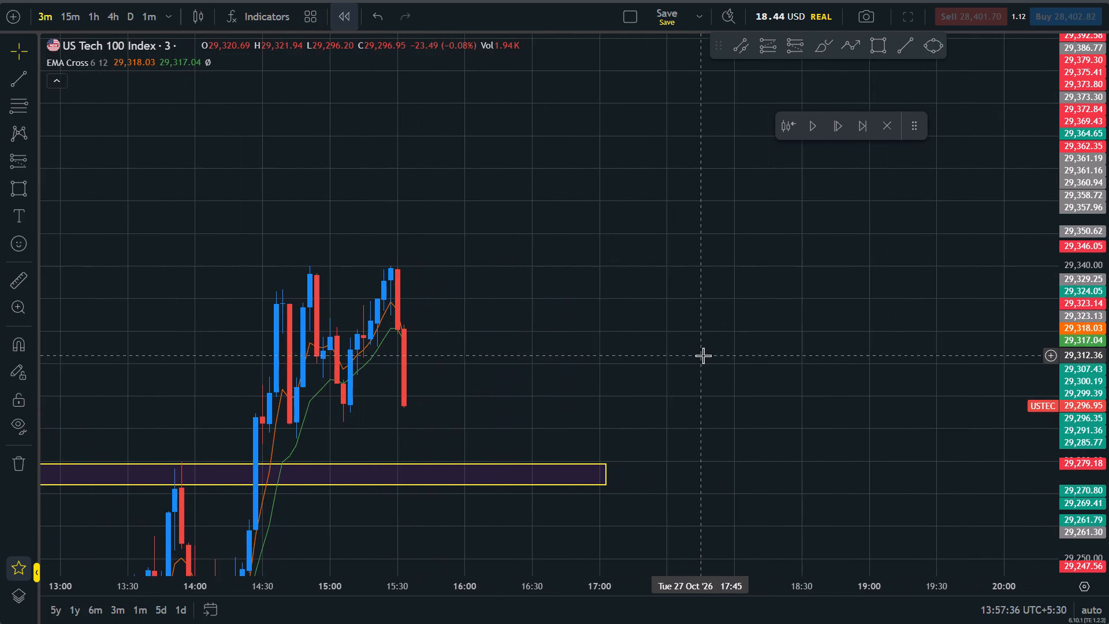
pyautogui.click(793, 44)
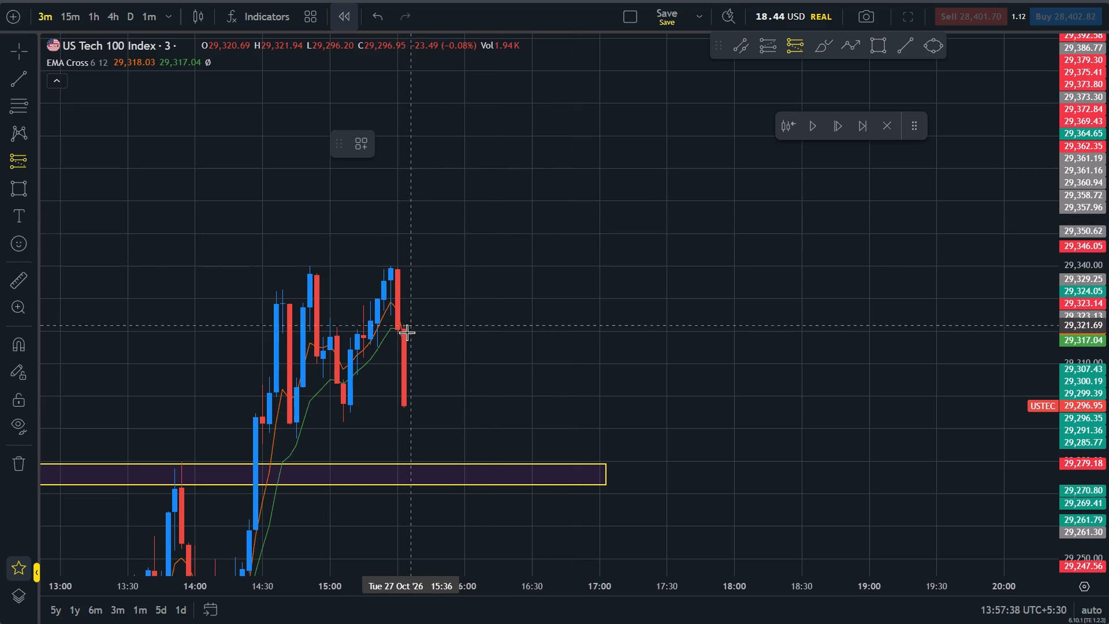
pyautogui.click(404, 339)
pyautogui.click(403, 211)
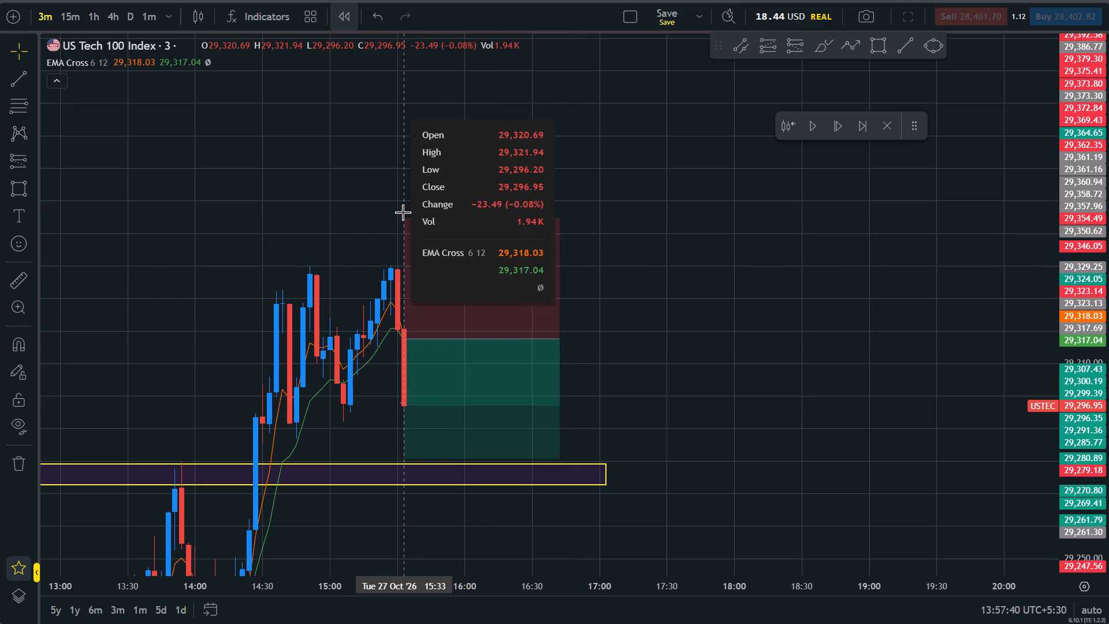
pyautogui.moveTo(403, 212); pyautogui.dragTo(404, 218)
pyautogui.moveTo(404, 218); pyautogui.dragTo(414, 268)
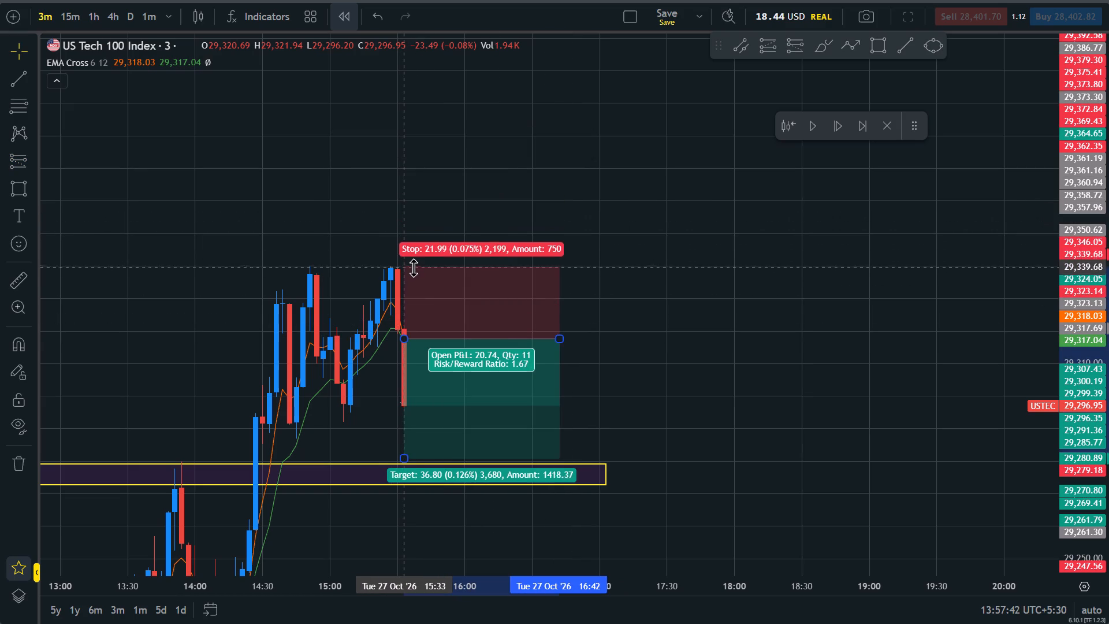
pyautogui.moveTo(414, 268); pyautogui.dragTo(410, 268)
pyautogui.click(669, 396)
# Advance the bar replay candle by candle from 15:33 to about 16:12.
pyautogui.tripleClick(838, 132)
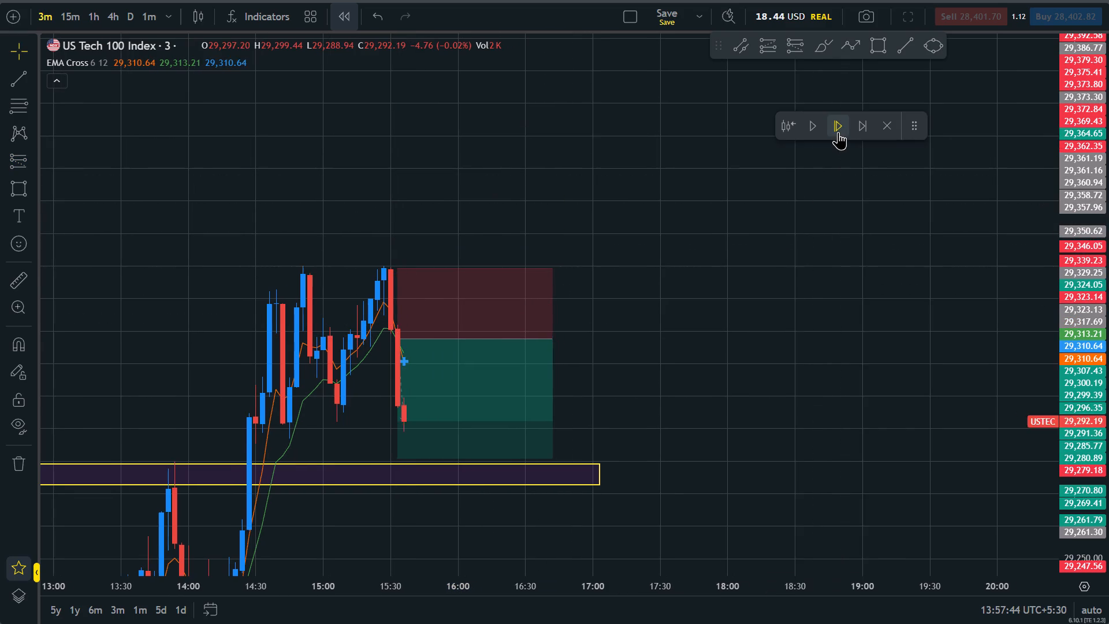
pyautogui.tripleClick(838, 132)
pyautogui.doubleClick(838, 132)
pyautogui.tripleClick(840, 142)
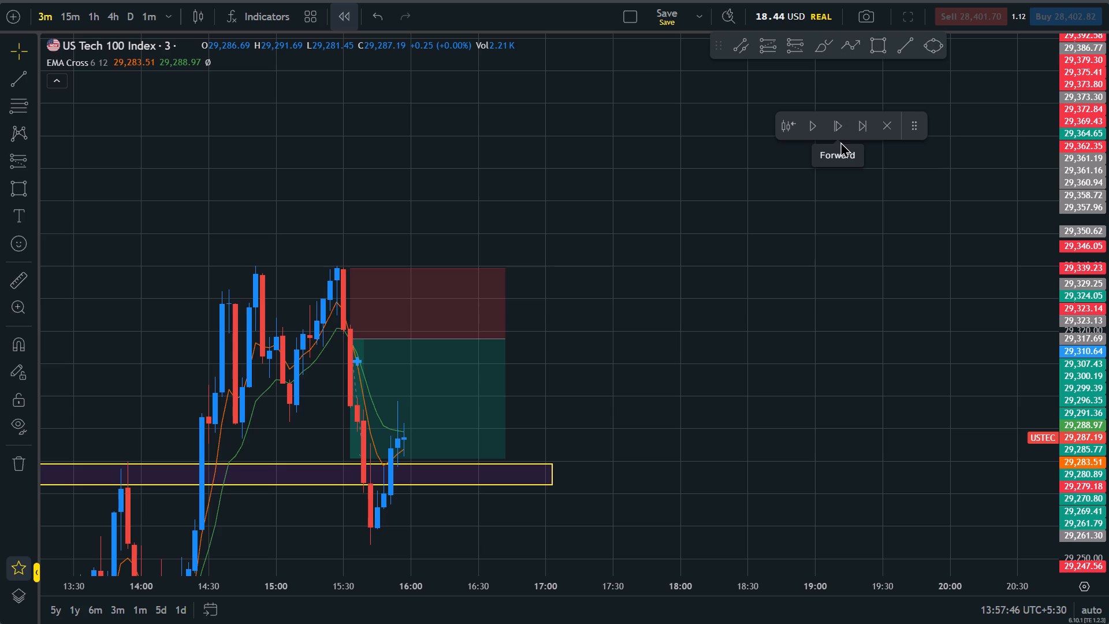
pyautogui.tripleClick(841, 127)
pyautogui.doubleClick(841, 127)
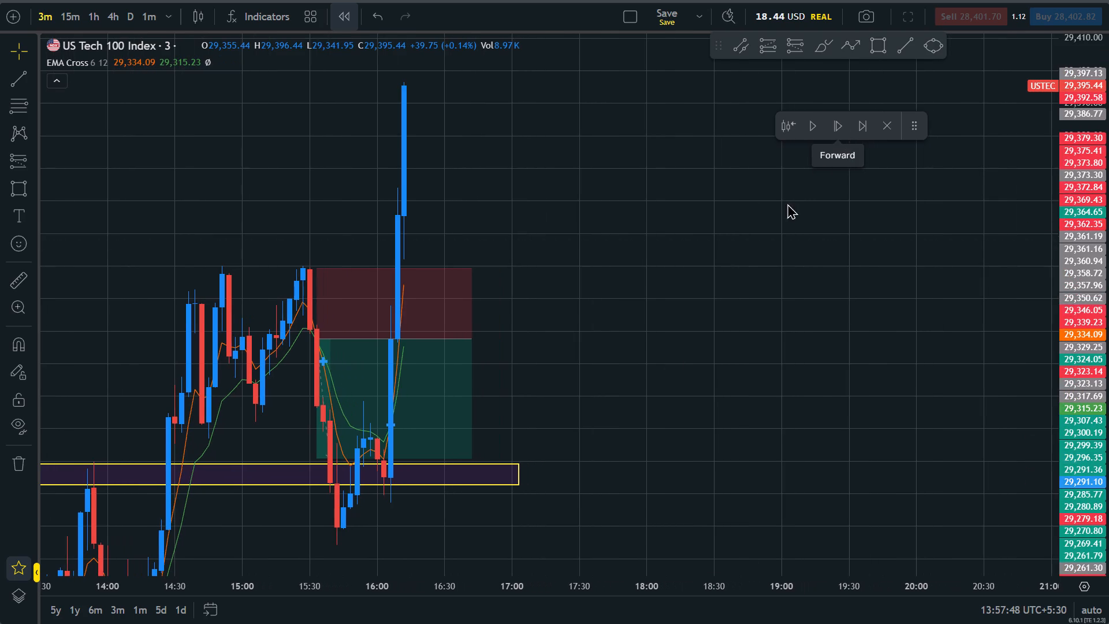
# Lower the 15:33 short position's target to about 29,256.19, near the low of the following drop.
pyautogui.moveTo(649, 417); pyautogui.dragTo(660, 305)
pyautogui.moveTo(322, 365); pyautogui.dragTo(320, 433)
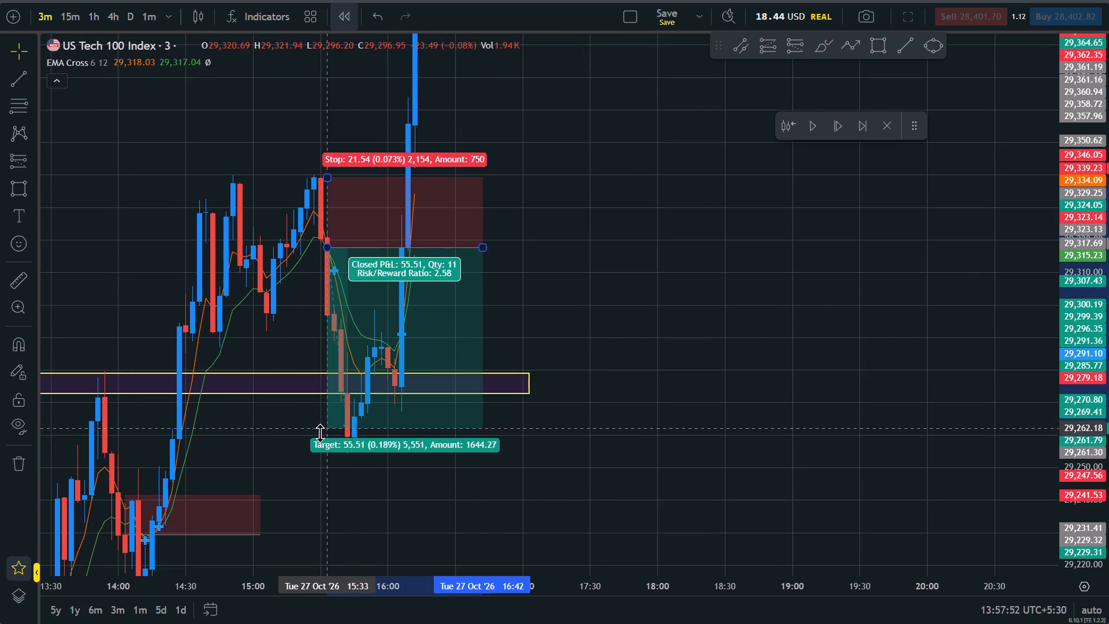
pyautogui.moveTo(320, 433); pyautogui.dragTo(318, 454)
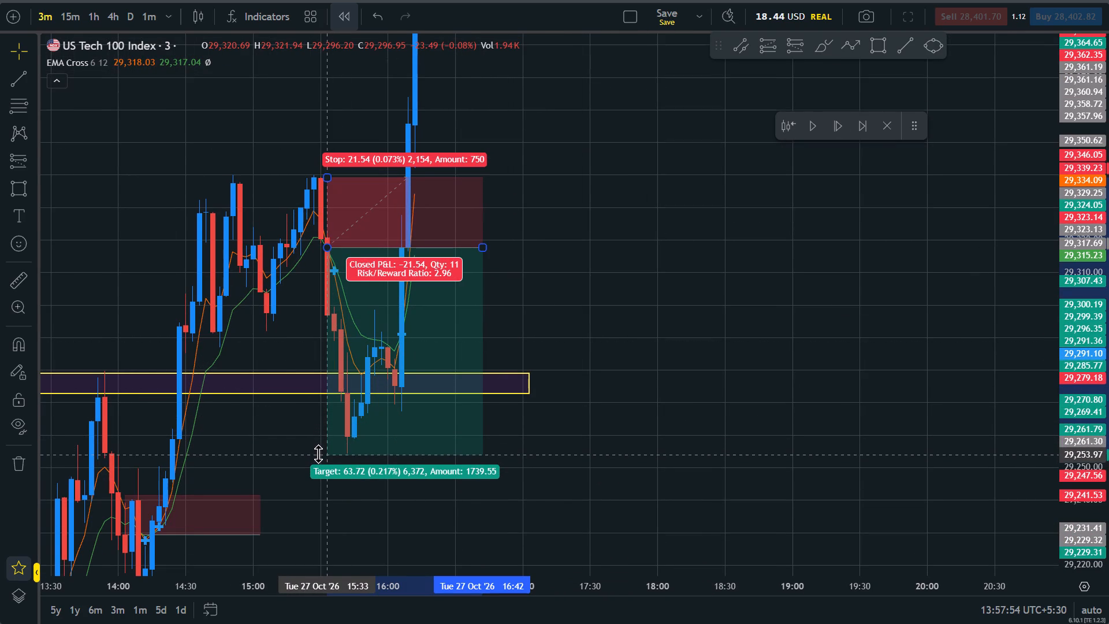
pyautogui.moveTo(318, 454); pyautogui.dragTo(320, 447)
pyautogui.click(888, 413)
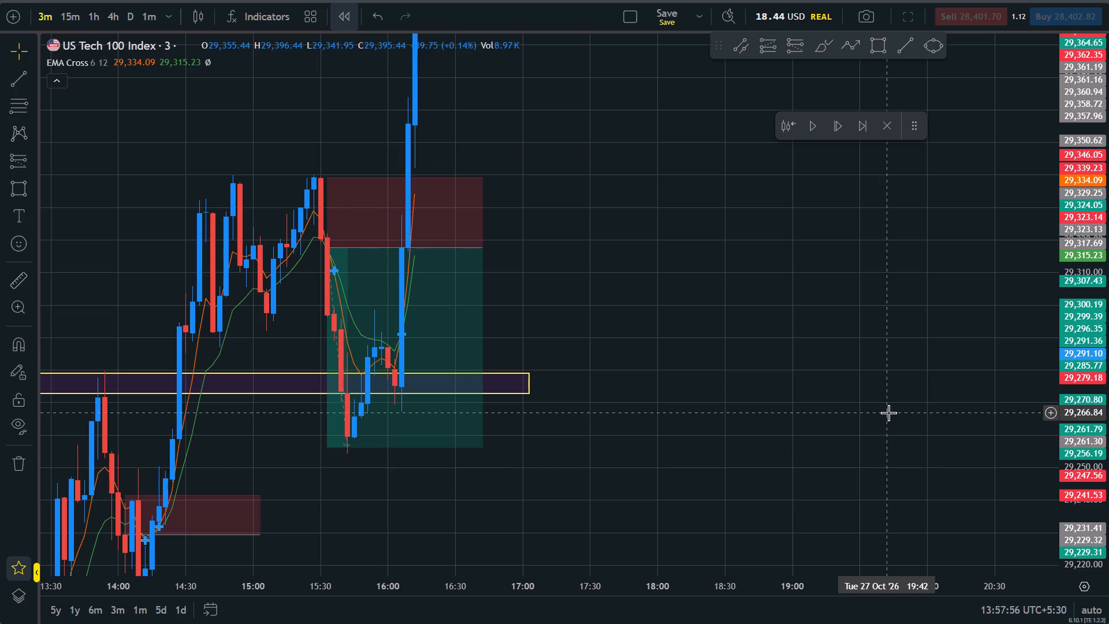
# Extend the uppermost yellow zone rectangle to about 19:45 on 27 Oct, with its upper edge at about 29,400.
pyautogui.scroll(-3, 888, 413)
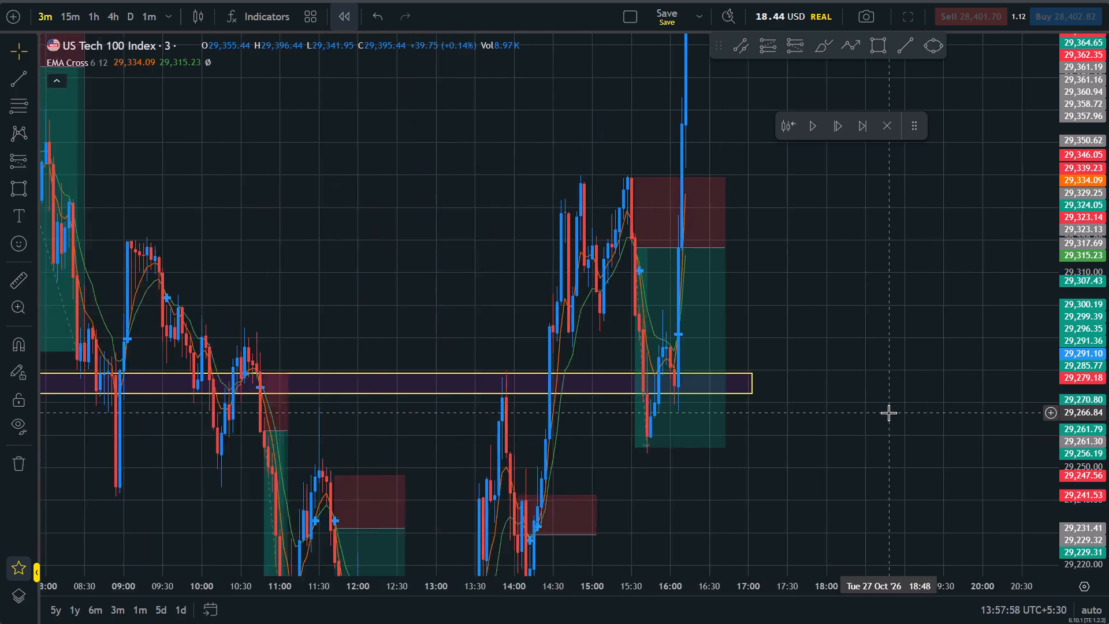
pyautogui.scroll(-6, 888, 413)
pyautogui.moveTo(1108, 317); pyautogui.dragTo(1108, 555)
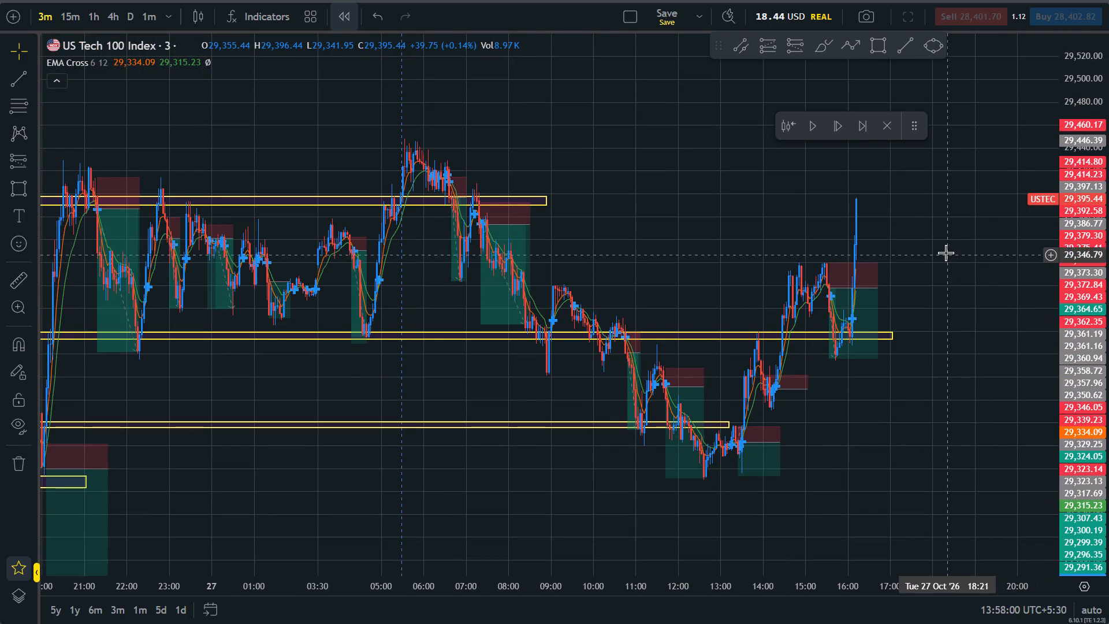
pyautogui.moveTo(947, 251); pyautogui.dragTo(961, 334)
pyautogui.moveTo(1108, 551); pyautogui.dragTo(1097, 160)
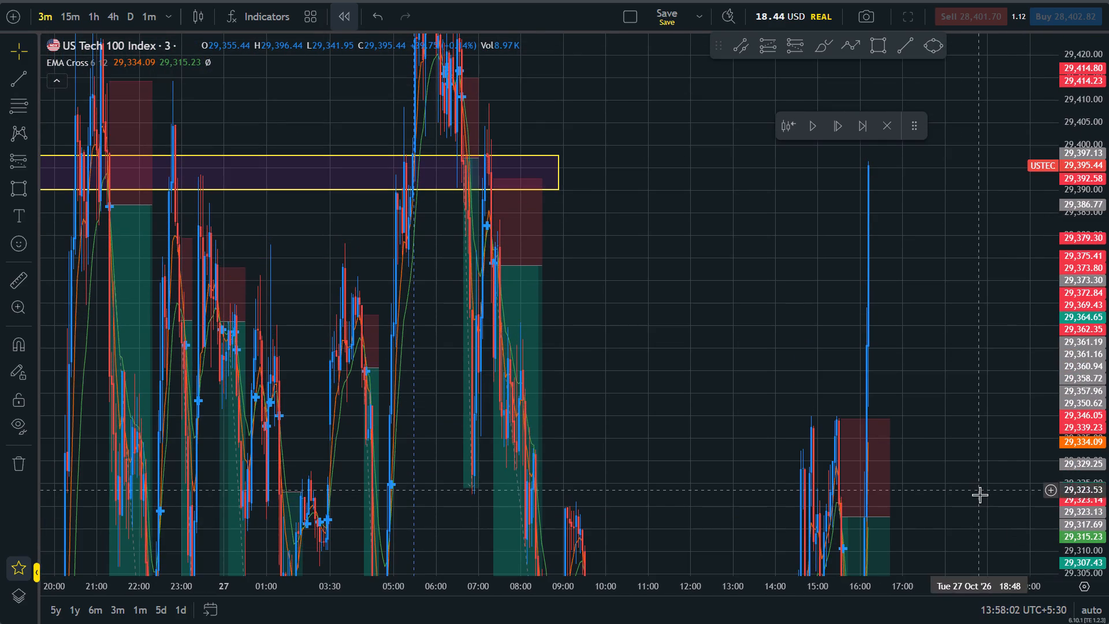
pyautogui.moveTo(978, 495); pyautogui.dragTo(921, 273)
pyautogui.moveTo(1108, 415); pyautogui.dragTo(1108, 599)
pyautogui.scroll(2, 874, 374)
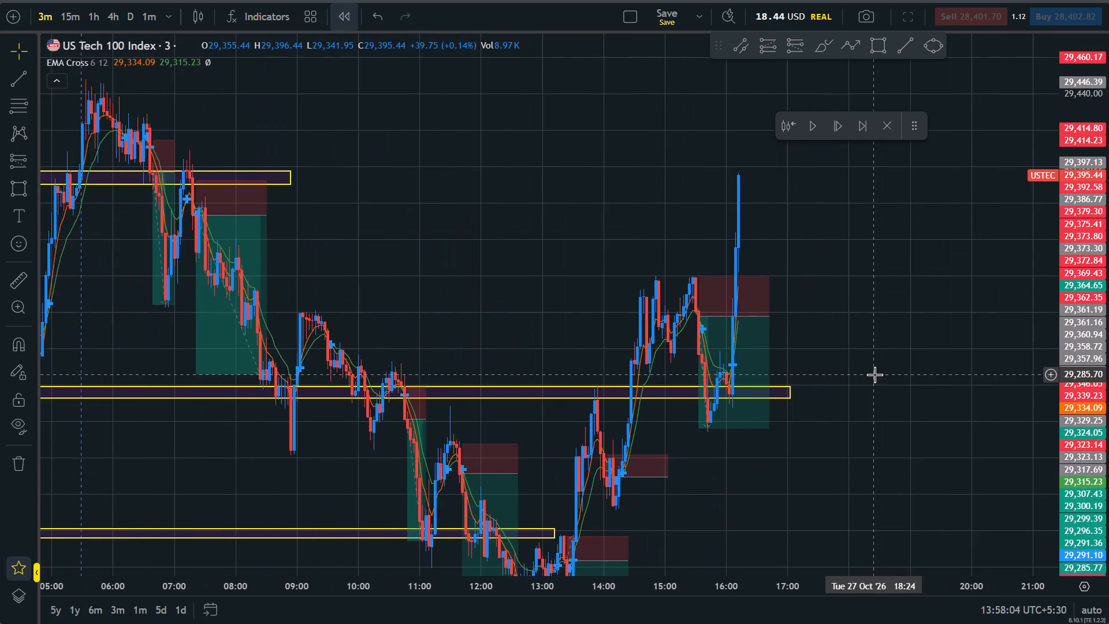
pyautogui.moveTo(293, 173); pyautogui.dragTo(955, 174)
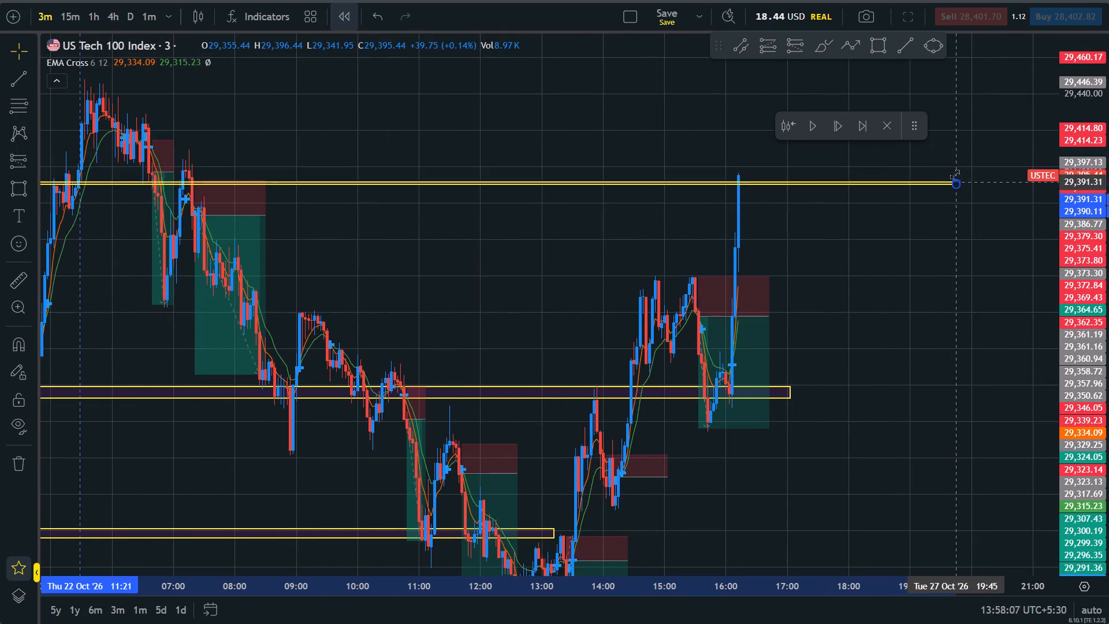
pyautogui.moveTo(955, 174); pyautogui.dragTo(955, 167)
# Examine the extended zone against the price action and marked zones of the preceding days and the latest rally.
pyautogui.moveTo(906, 306); pyautogui.dragTo(895, 353)
pyautogui.scroll(-13, 890, 387)
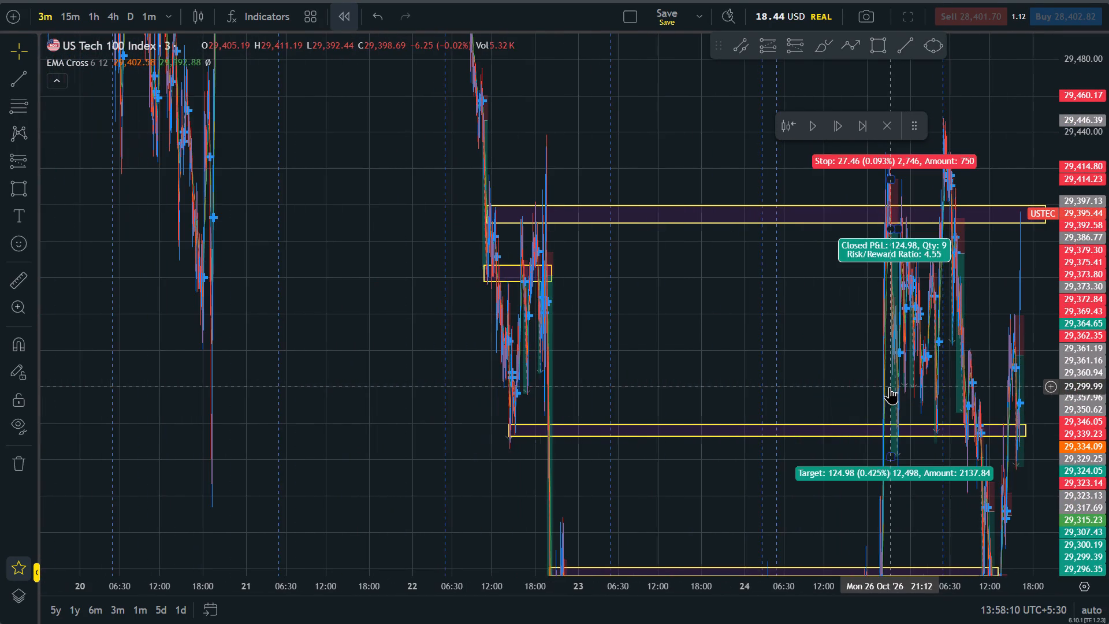
pyautogui.scroll(-1, 890, 387)
pyautogui.moveTo(1108, 440); pyautogui.dragTo(1108, 623)
pyautogui.scroll(9, 658, 392)
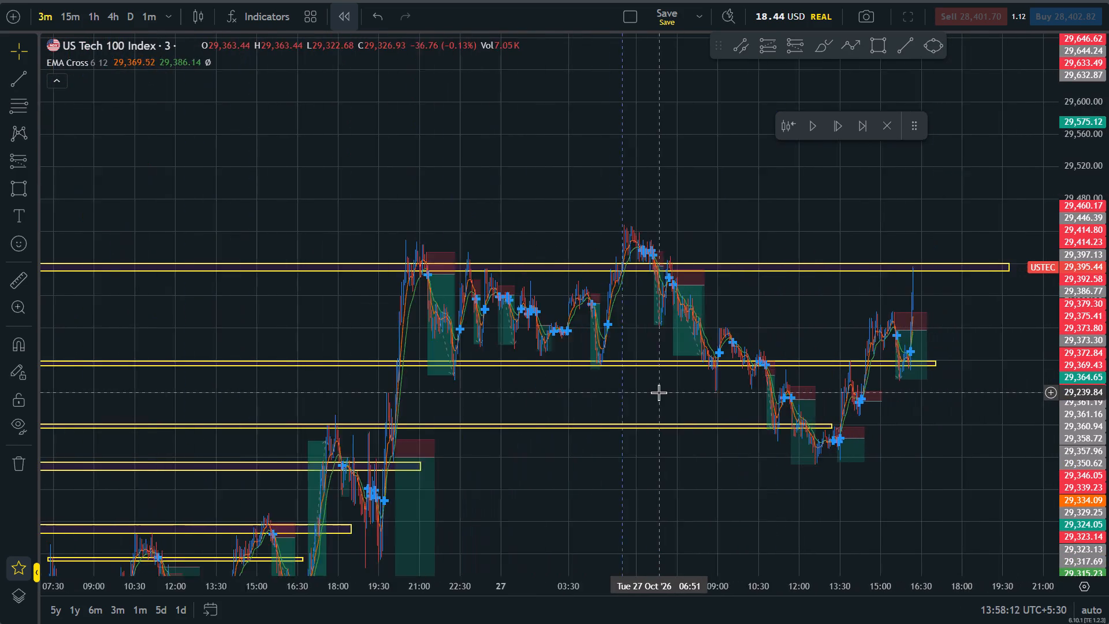
pyautogui.scroll(4, 658, 392)
pyautogui.moveTo(1108, 492); pyautogui.dragTo(1084, 268)
pyautogui.moveTo(968, 370); pyautogui.dragTo(955, 387)
pyautogui.scroll(2, 955, 387)
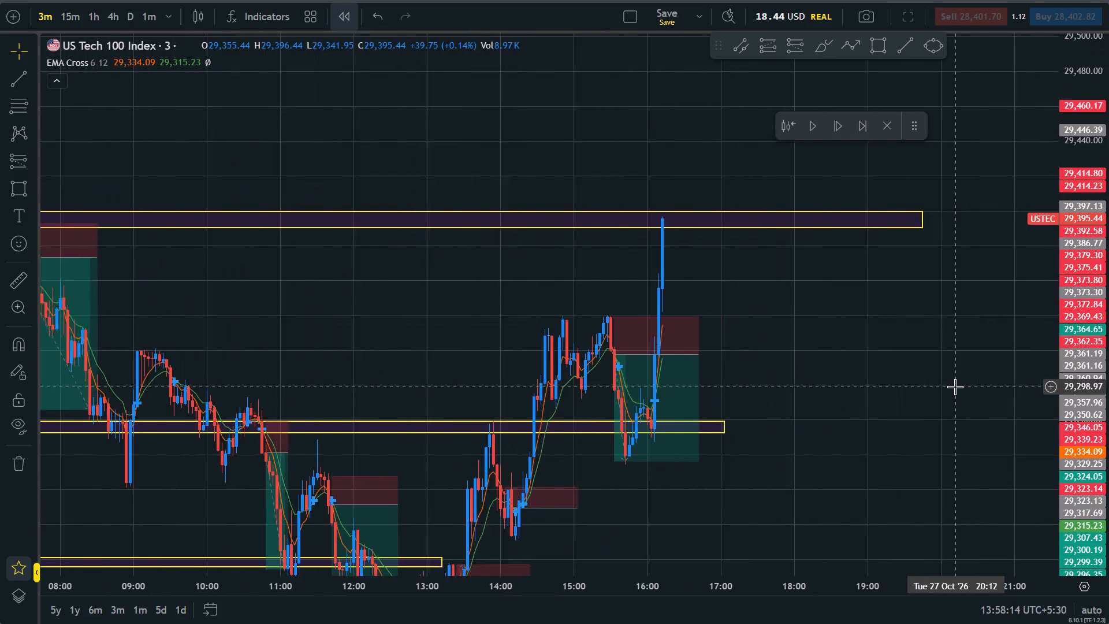
# Advance the bar replay candle by candle from 16:12 to about 17:00.
pyautogui.scroll(2, 955, 387)
pyautogui.moveTo(1108, 445); pyautogui.dragTo(1051, 144)
pyautogui.moveTo(794, 307); pyautogui.dragTo(779, 513)
pyautogui.moveTo(1108, 246); pyautogui.dragTo(1107, 447)
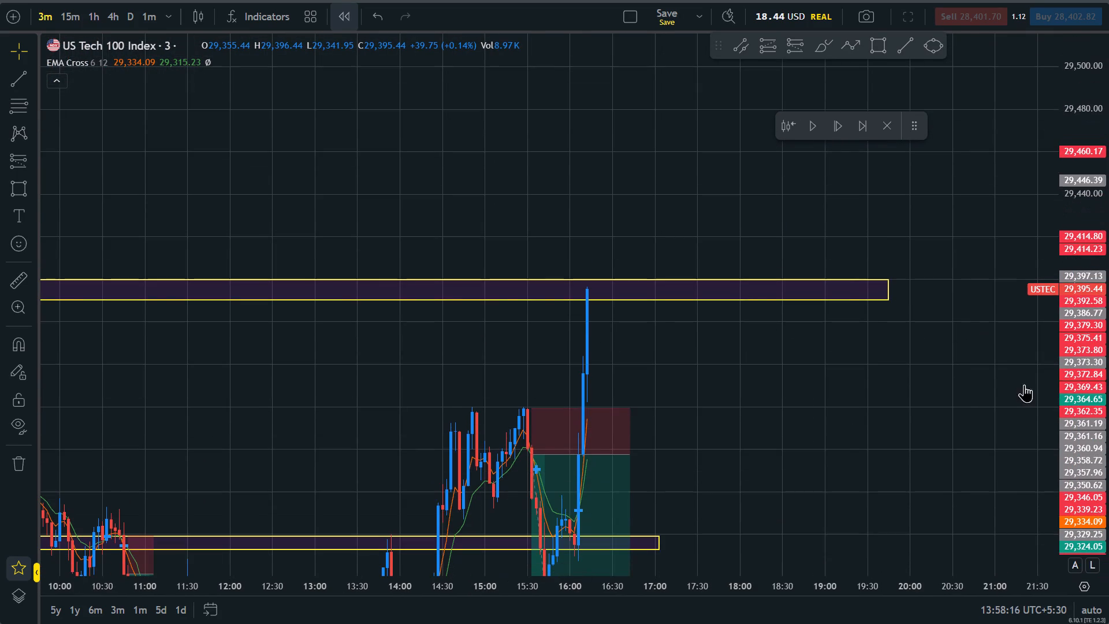
pyautogui.tripleClick(838, 131)
pyautogui.tripleClick(838, 131)
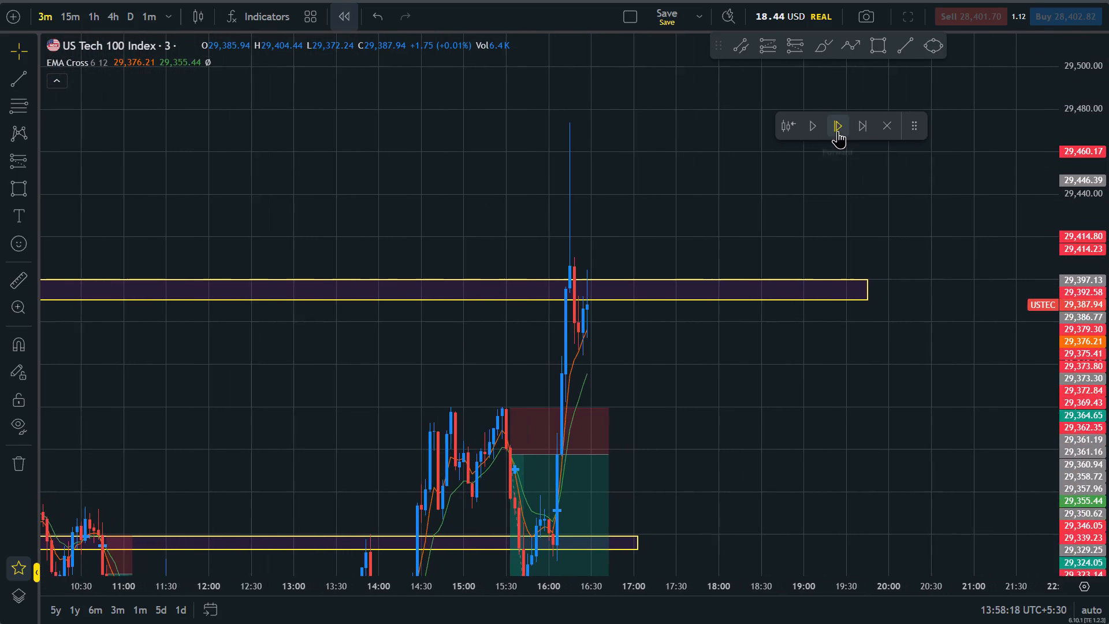
pyautogui.tripleClick(838, 131)
pyautogui.tripleClick(838, 131)
pyautogui.tripleClick(838, 131)
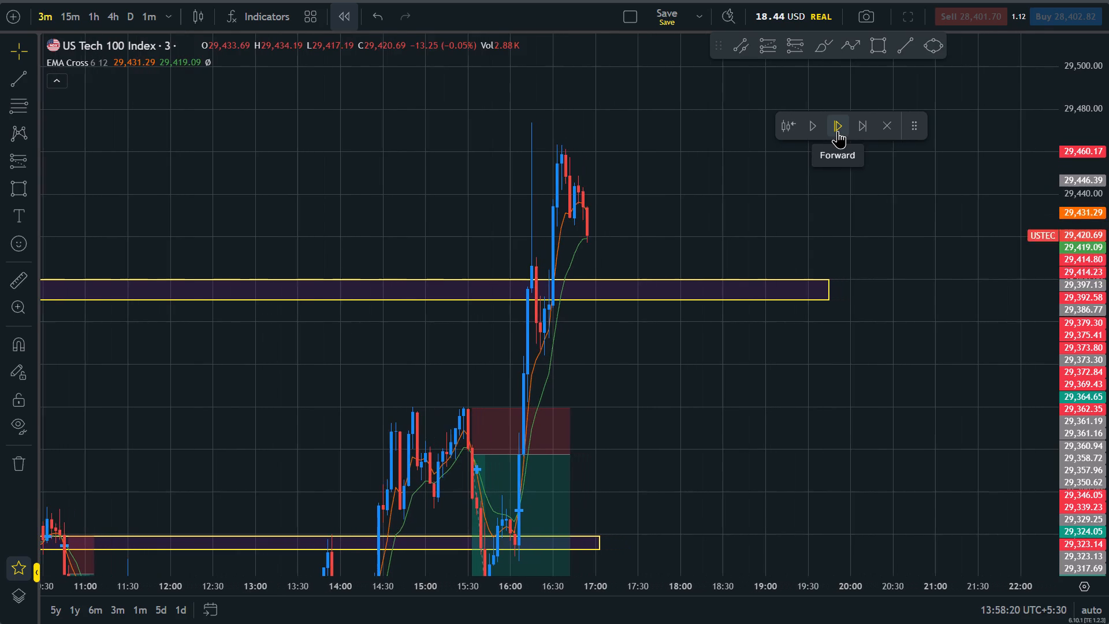
pyautogui.click(838, 131)
# Examine the rally into the extended yellow zone against the previous session's highs and the earlier marked trades.
pyautogui.moveTo(714, 166); pyautogui.dragTo(754, 314)
pyautogui.scroll(-6, 754, 314)
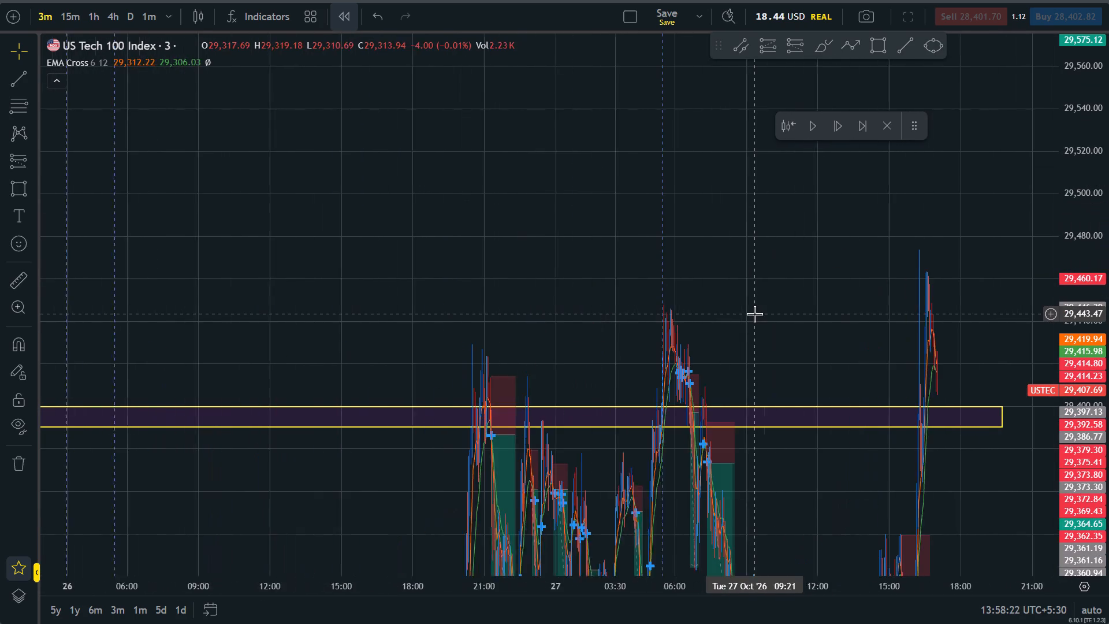
pyautogui.scroll(-5, 754, 314)
pyautogui.scroll(5, 754, 314)
pyautogui.scroll(-1, 754, 314)
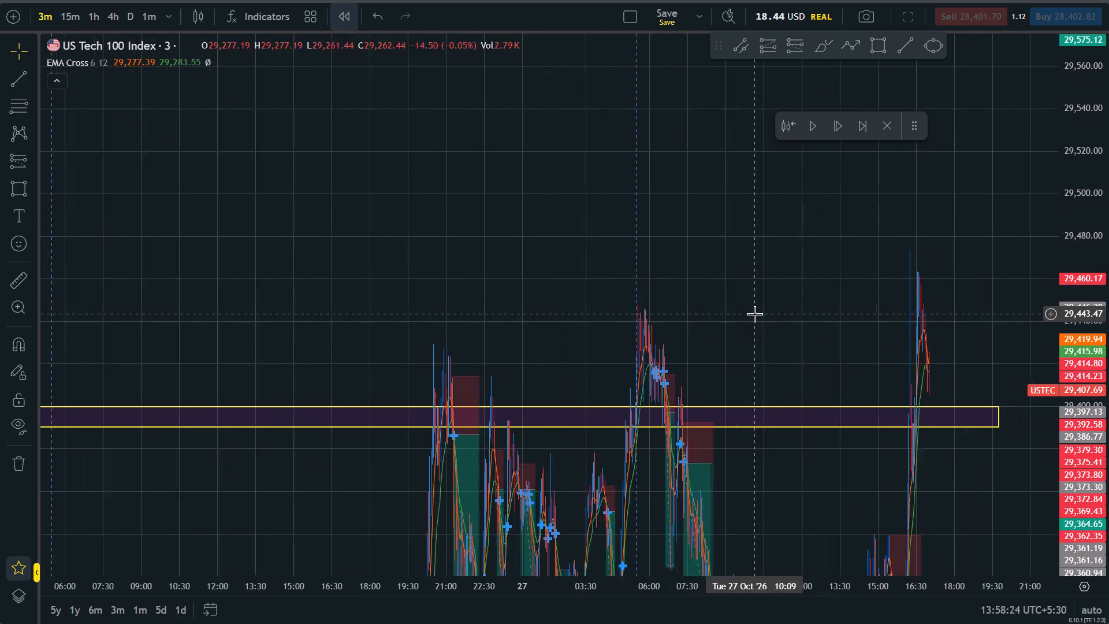
pyautogui.scroll(-1, 754, 314)
pyautogui.scroll(8, 754, 314)
# Advance the bar replay candle by candle from 17:00 to just past 18:00.
pyautogui.moveTo(1108, 541); pyautogui.dragTo(1108, 608)
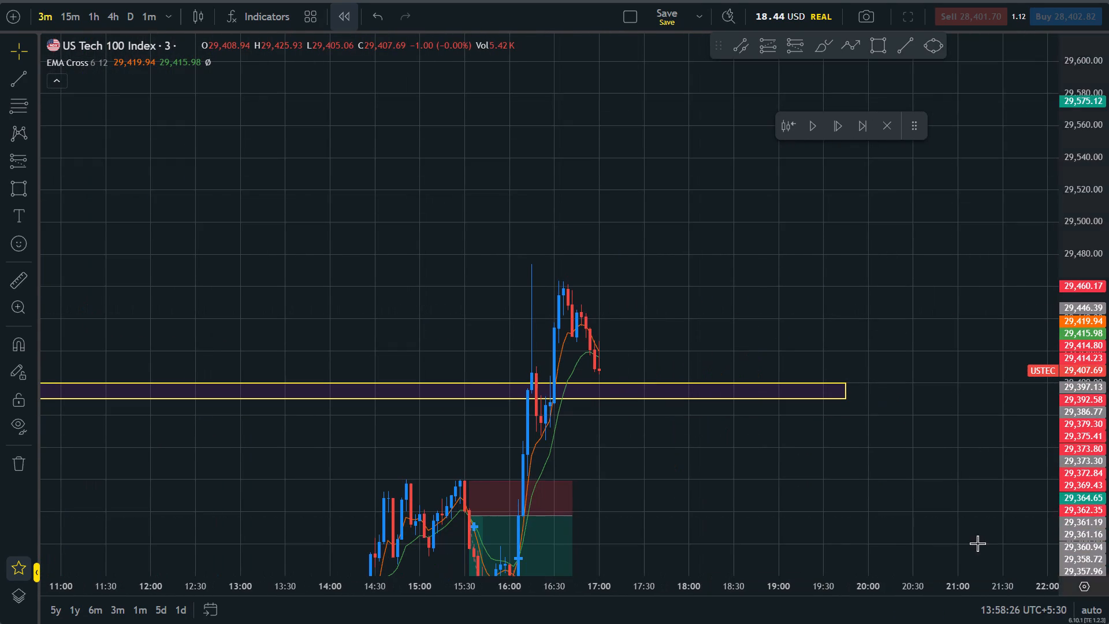
pyautogui.doubleClick(840, 127)
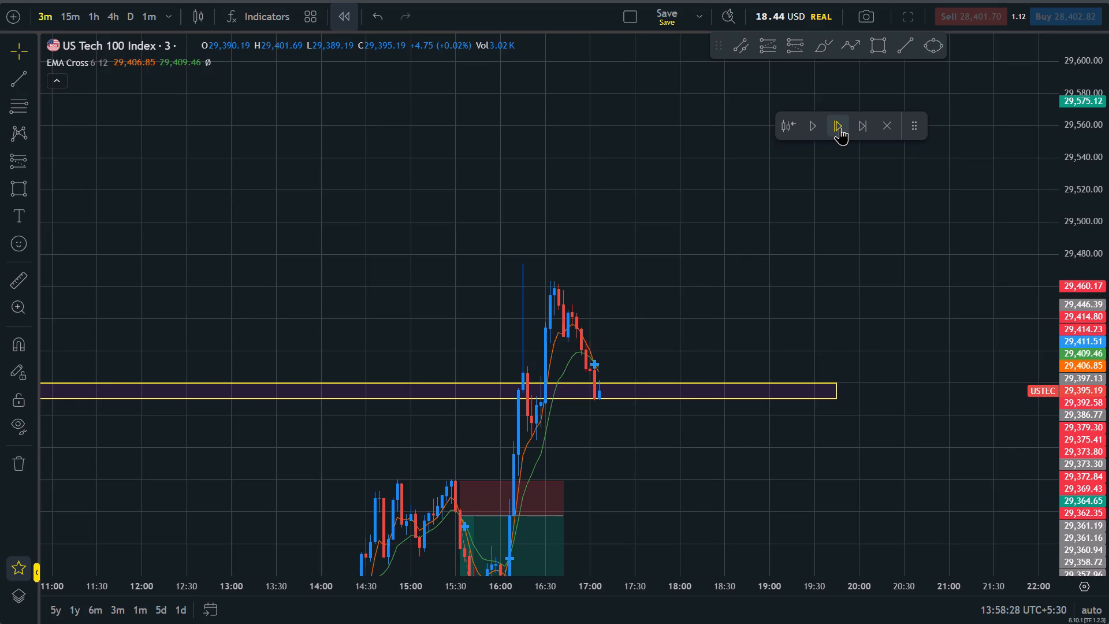
pyautogui.doubleClick(840, 127)
pyautogui.doubleClick(840, 127)
pyautogui.doubleClick(840, 127)
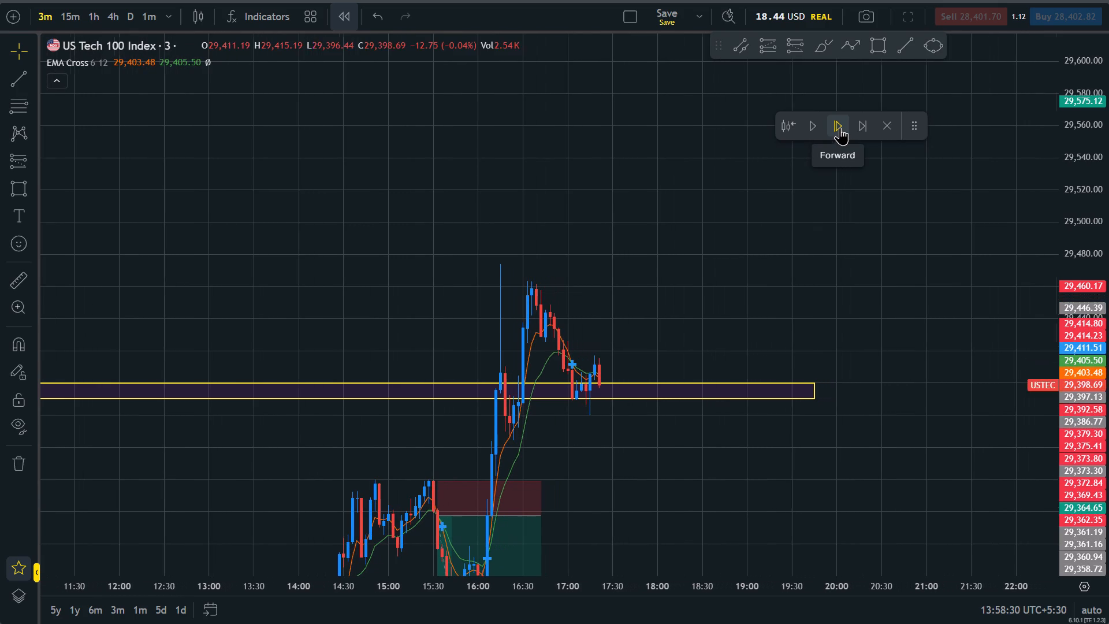
pyautogui.tripleClick(840, 127)
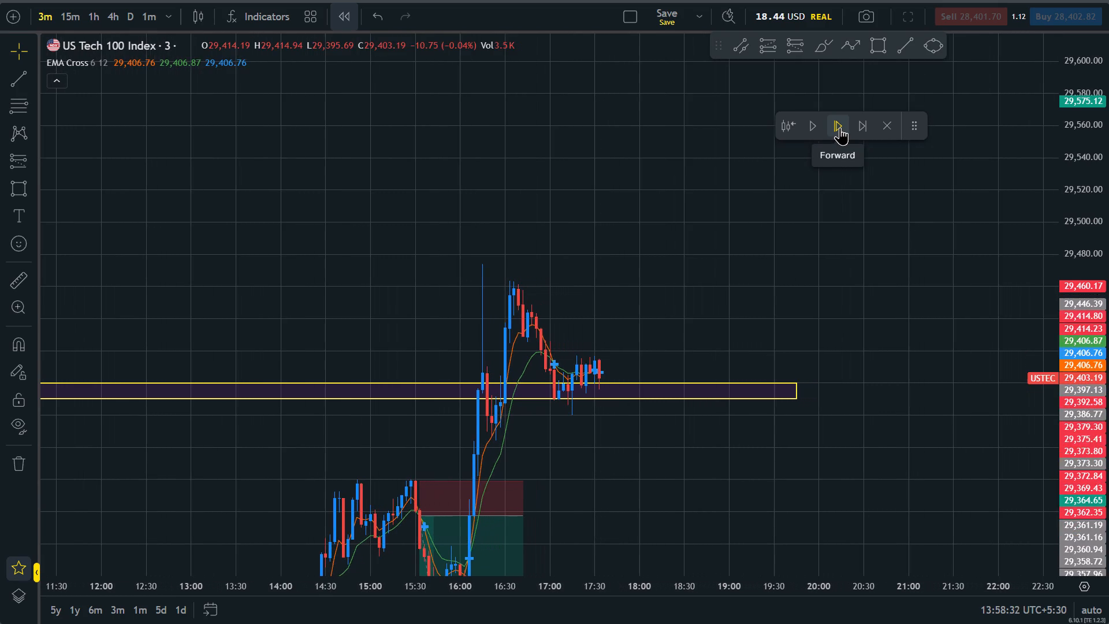
pyautogui.tripleClick(840, 127)
pyautogui.tripleClick(840, 127)
pyautogui.tripleClick(840, 127)
pyautogui.tripleClick(840, 127)
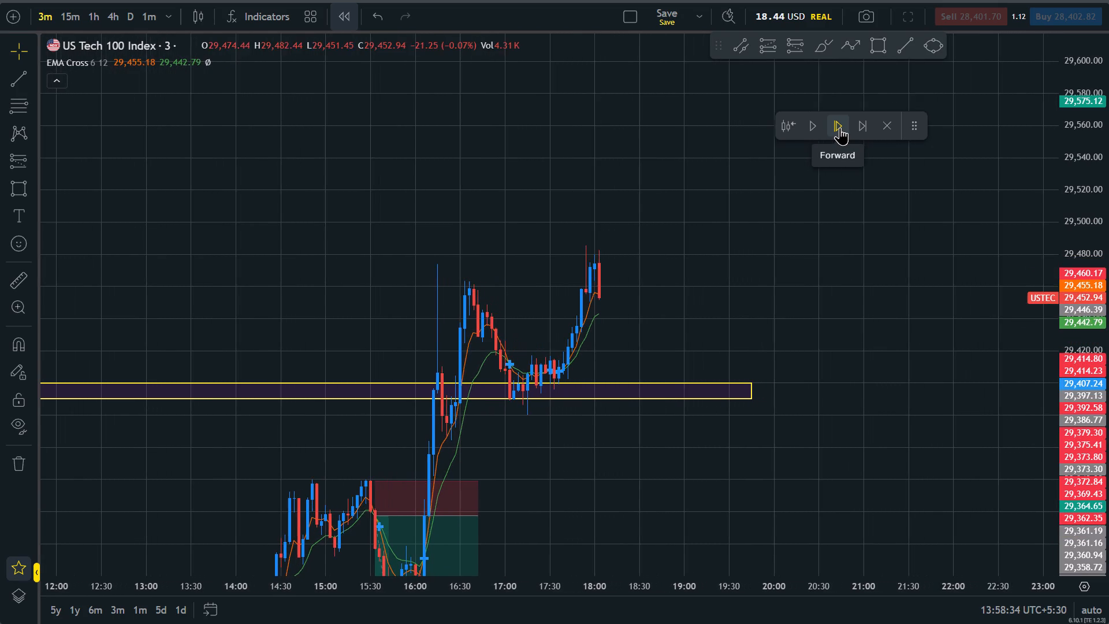
pyautogui.click(840, 127)
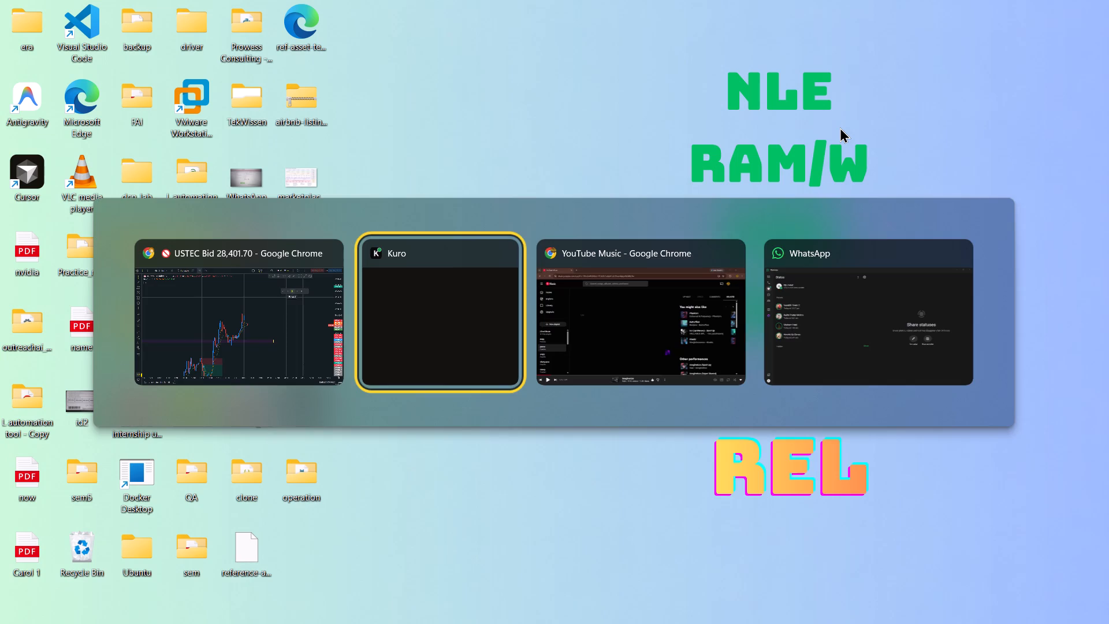
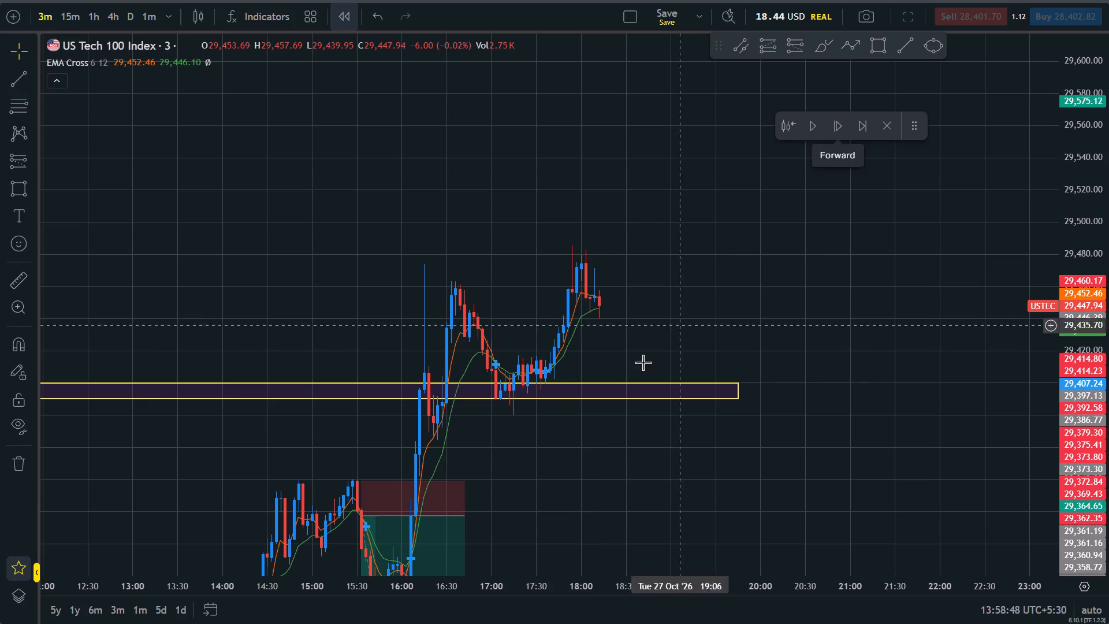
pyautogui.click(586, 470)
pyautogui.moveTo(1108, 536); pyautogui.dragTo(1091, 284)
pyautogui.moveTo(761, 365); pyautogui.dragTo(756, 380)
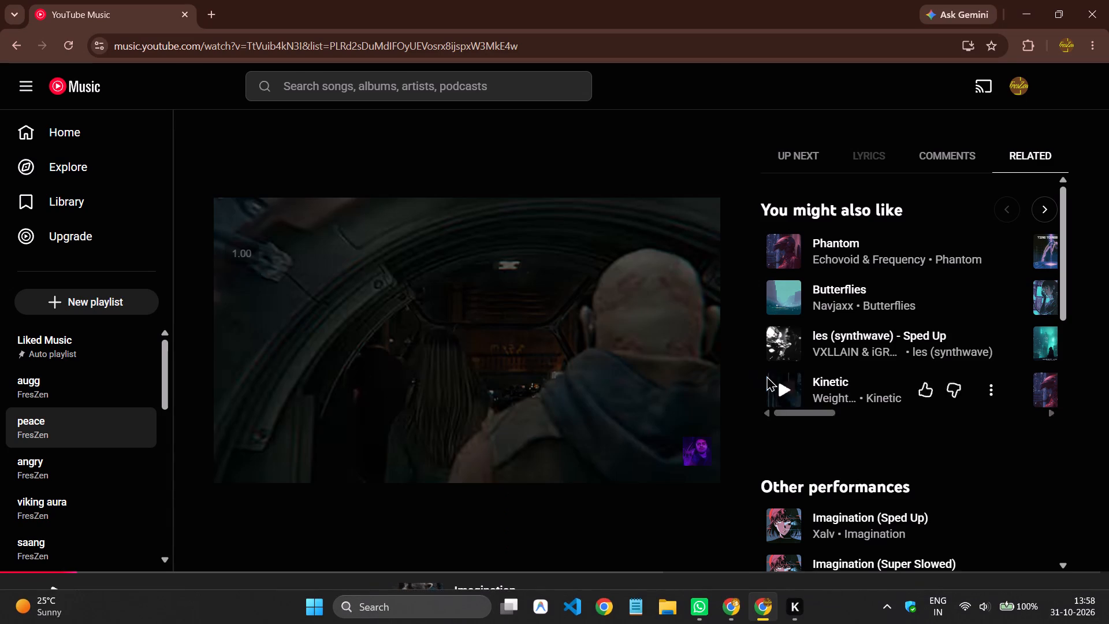
# Switch to YouTube Music and show the Up Next queue of the current playlist.
pyautogui.click(775, 157)
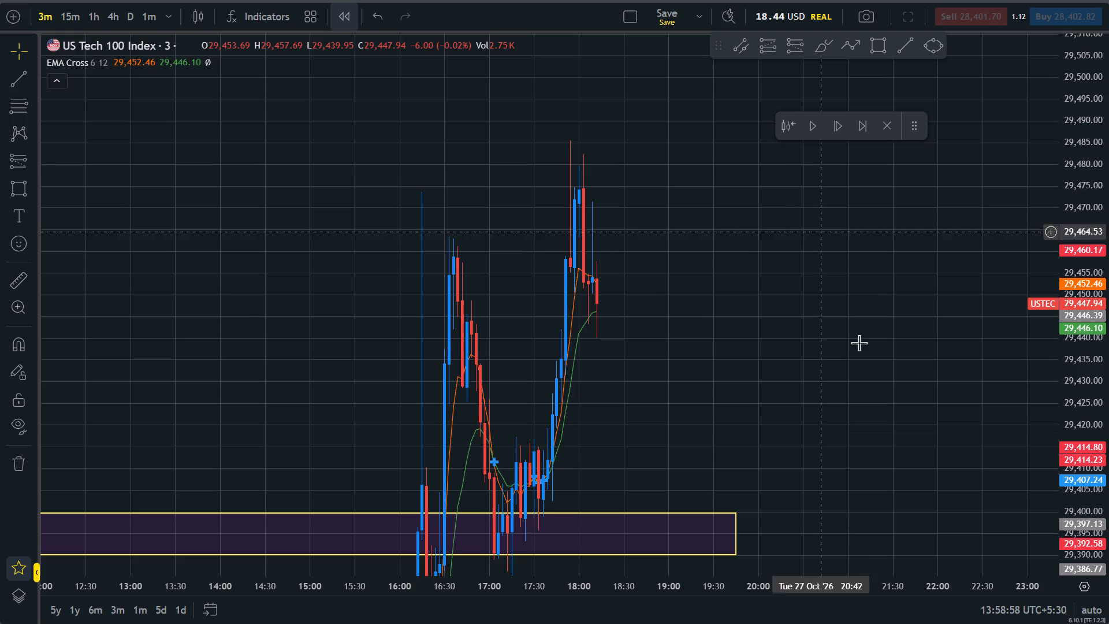
# Draw a zone rectangle from the 16:30 peak to about 18:33, between about 29,462 and 29,466.
pyautogui.moveTo(1108, 314); pyautogui.dragTo(1090, 180)
pyautogui.moveTo(719, 262); pyautogui.dragTo(908, 393)
pyautogui.moveTo(1108, 413); pyautogui.dragTo(1108, 510)
pyautogui.click(873, 44)
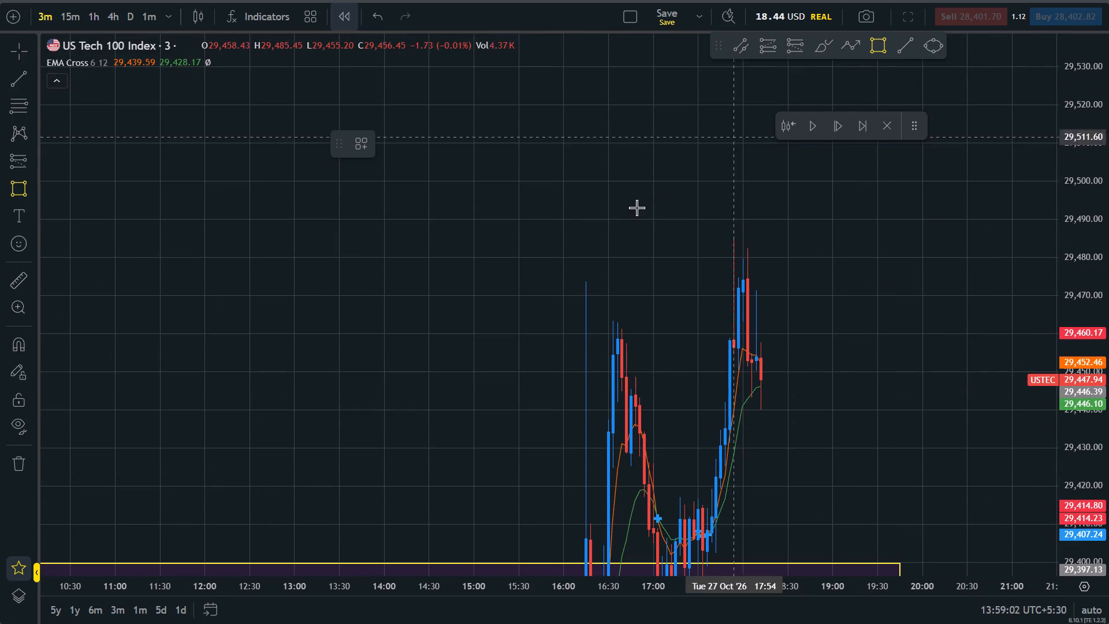
pyautogui.click(607, 326)
pyautogui.click(794, 311)
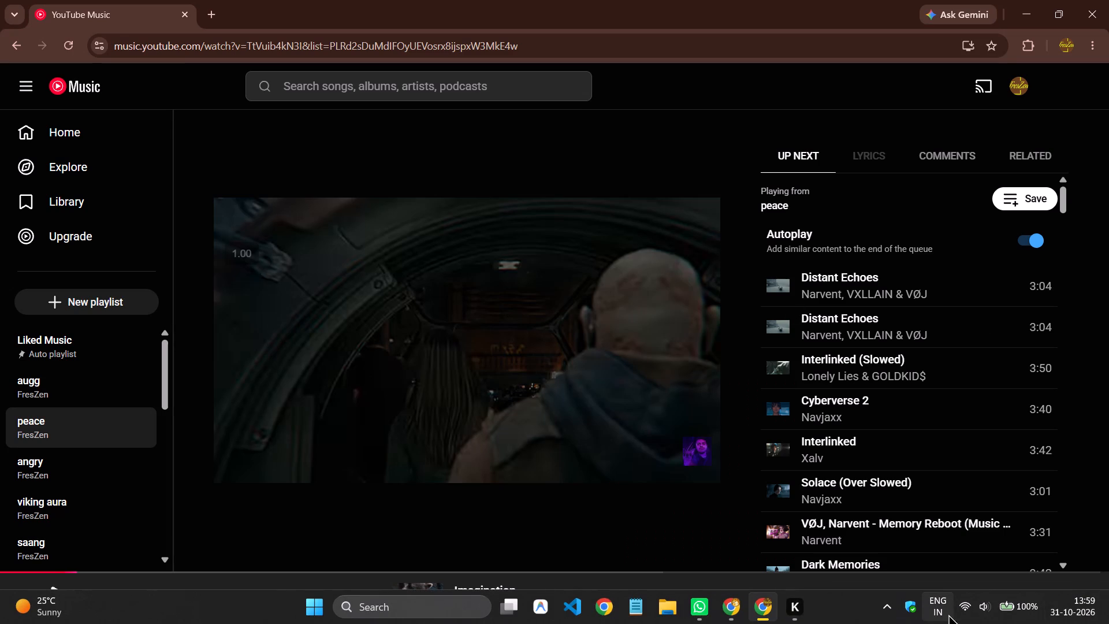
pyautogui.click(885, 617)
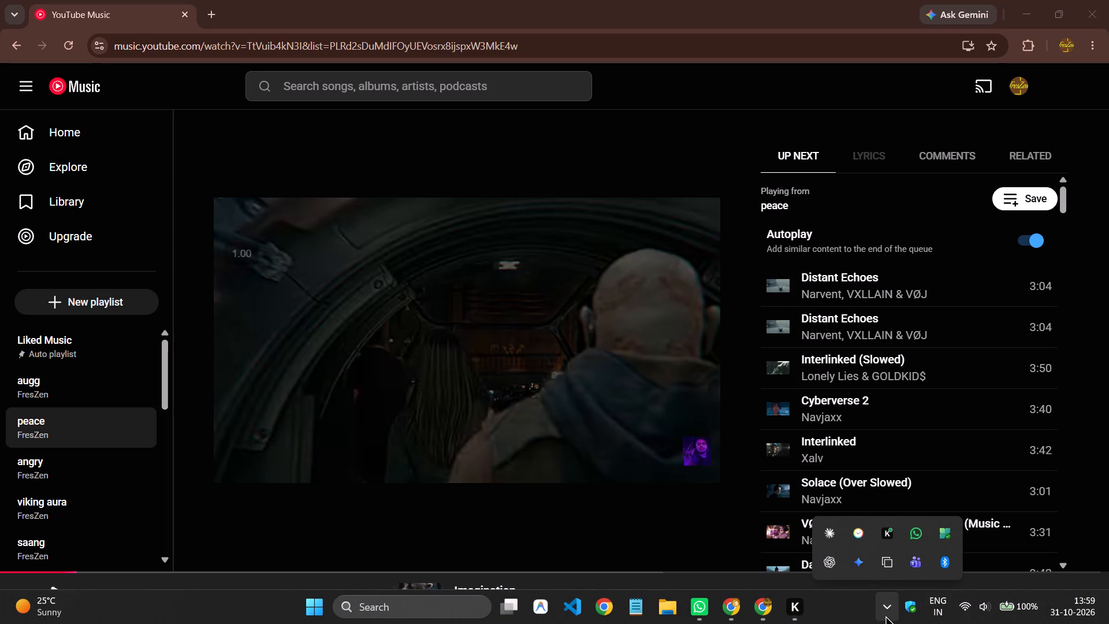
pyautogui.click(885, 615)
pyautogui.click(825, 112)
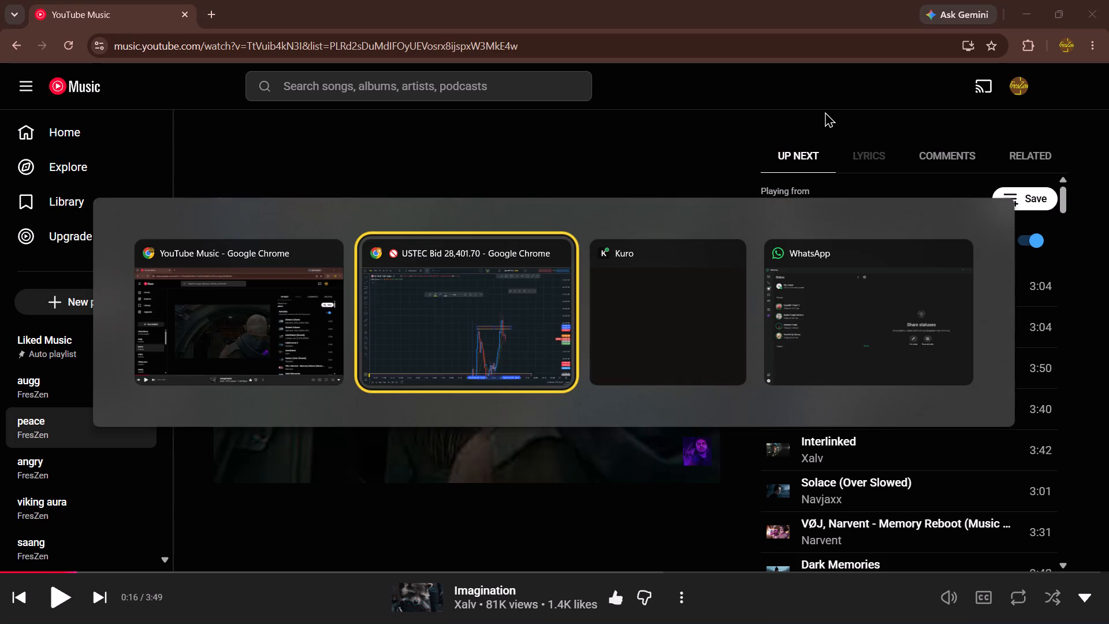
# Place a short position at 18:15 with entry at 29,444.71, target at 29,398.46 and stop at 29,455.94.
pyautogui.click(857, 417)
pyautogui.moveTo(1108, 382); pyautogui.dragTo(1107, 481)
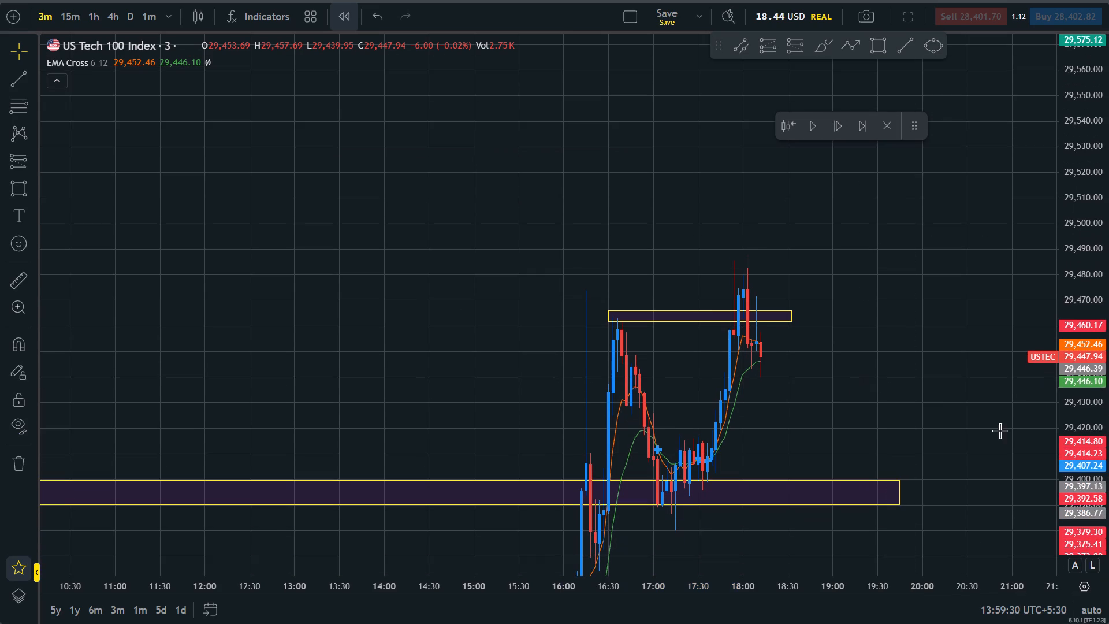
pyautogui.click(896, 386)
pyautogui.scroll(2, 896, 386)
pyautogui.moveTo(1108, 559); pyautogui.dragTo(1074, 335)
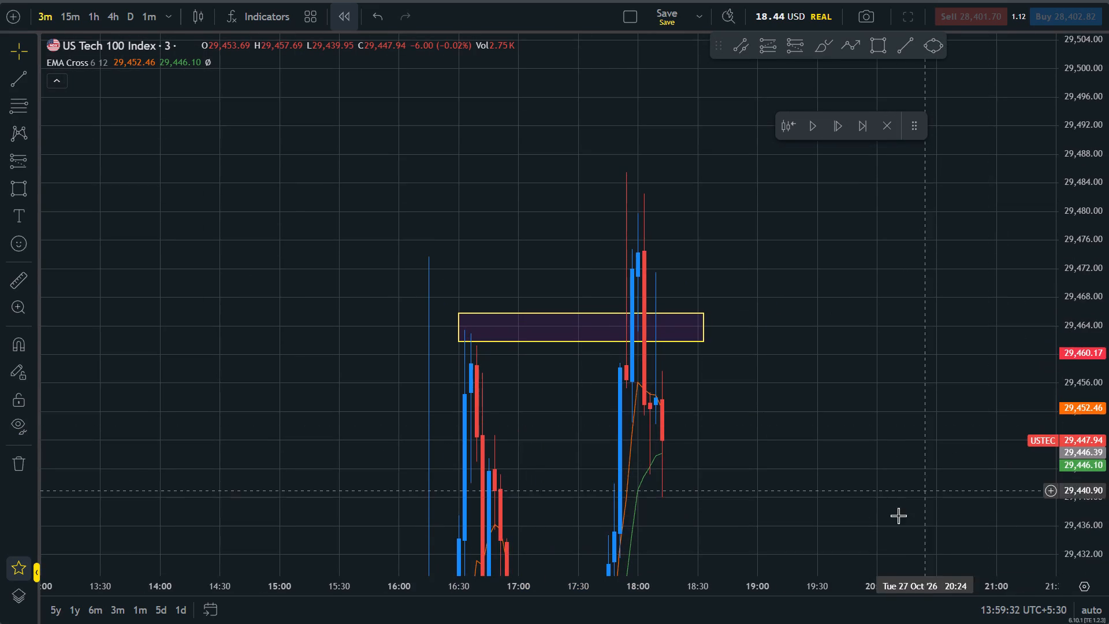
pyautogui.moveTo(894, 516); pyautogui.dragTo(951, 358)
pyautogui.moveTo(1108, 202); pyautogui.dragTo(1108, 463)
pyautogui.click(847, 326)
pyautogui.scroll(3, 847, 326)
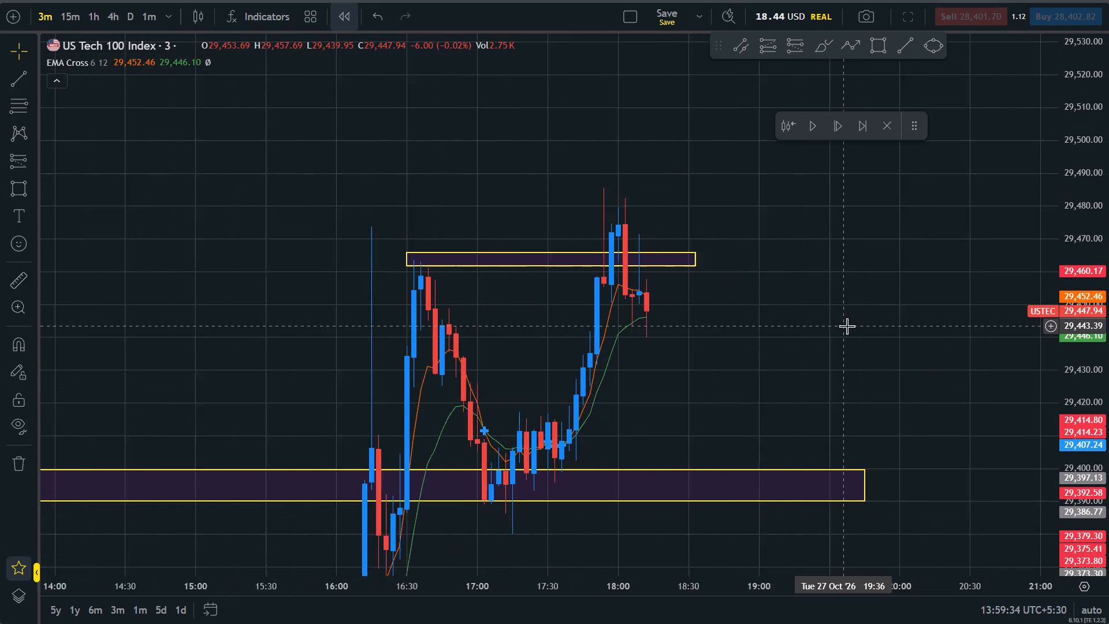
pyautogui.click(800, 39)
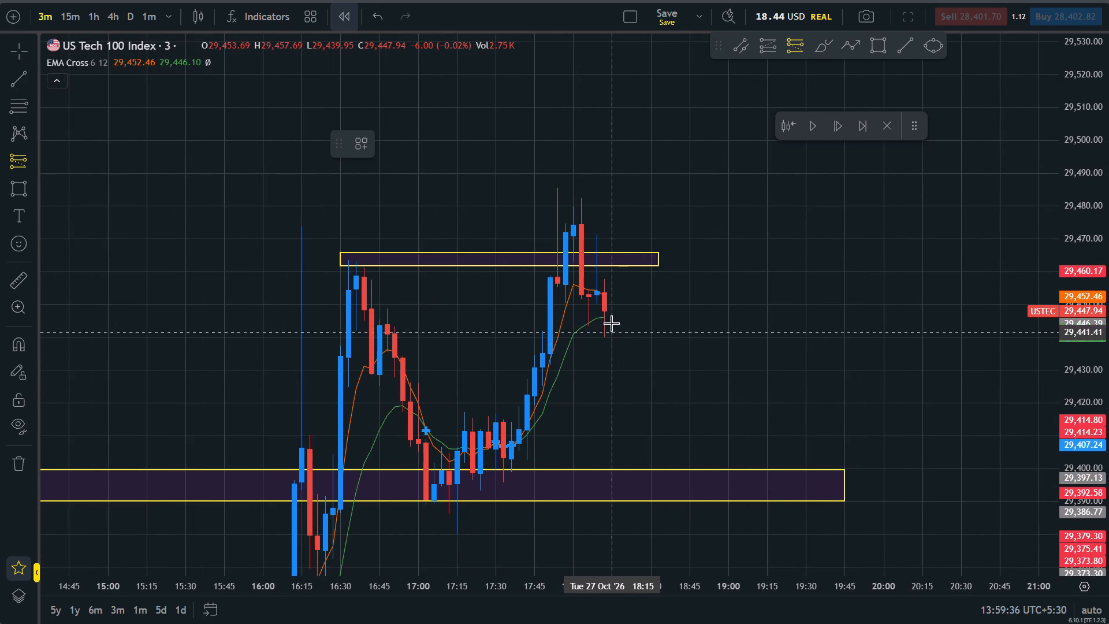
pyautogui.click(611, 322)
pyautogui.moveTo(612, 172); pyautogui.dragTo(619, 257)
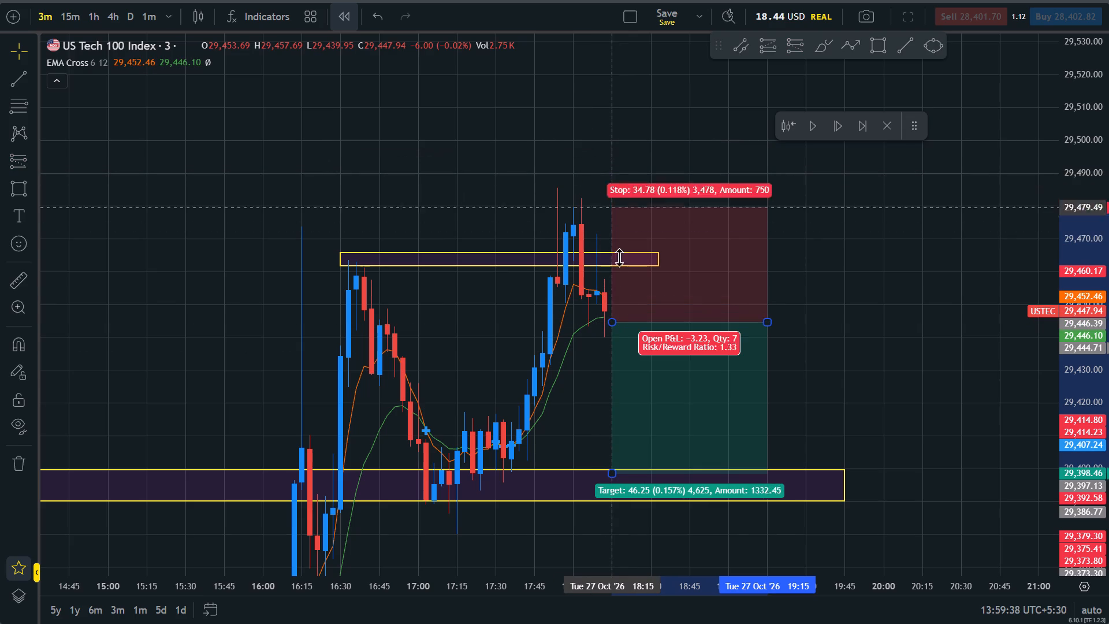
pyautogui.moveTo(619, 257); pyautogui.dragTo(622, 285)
# Advance the bar replay by one candle to 18:15.
pyautogui.moveTo(895, 363); pyautogui.dragTo(896, 287)
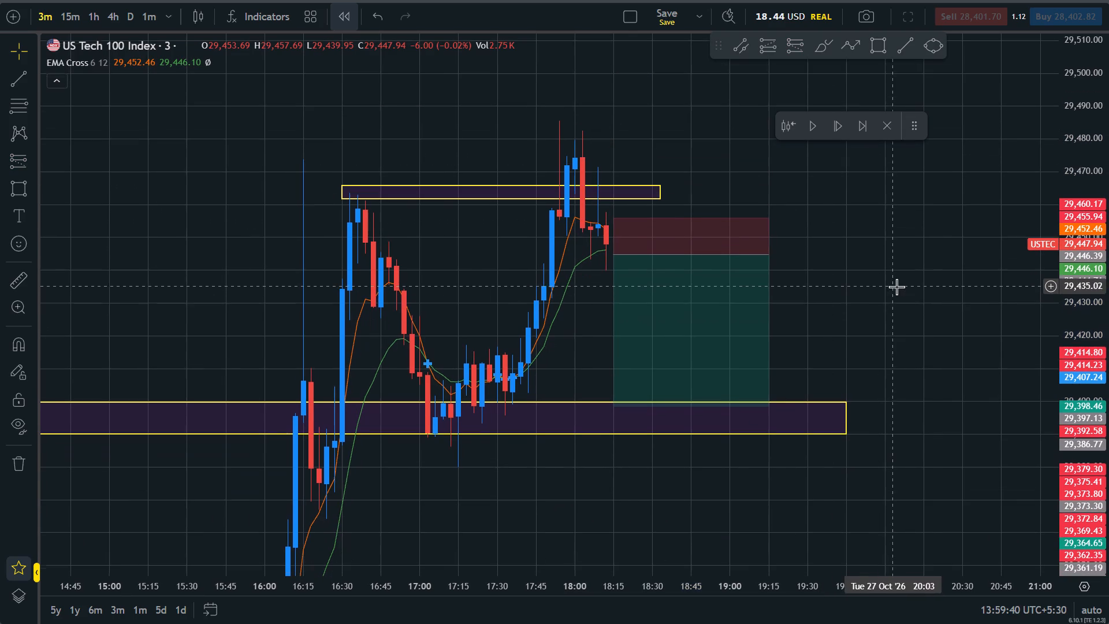
pyautogui.click(841, 132)
pyautogui.click(858, 393)
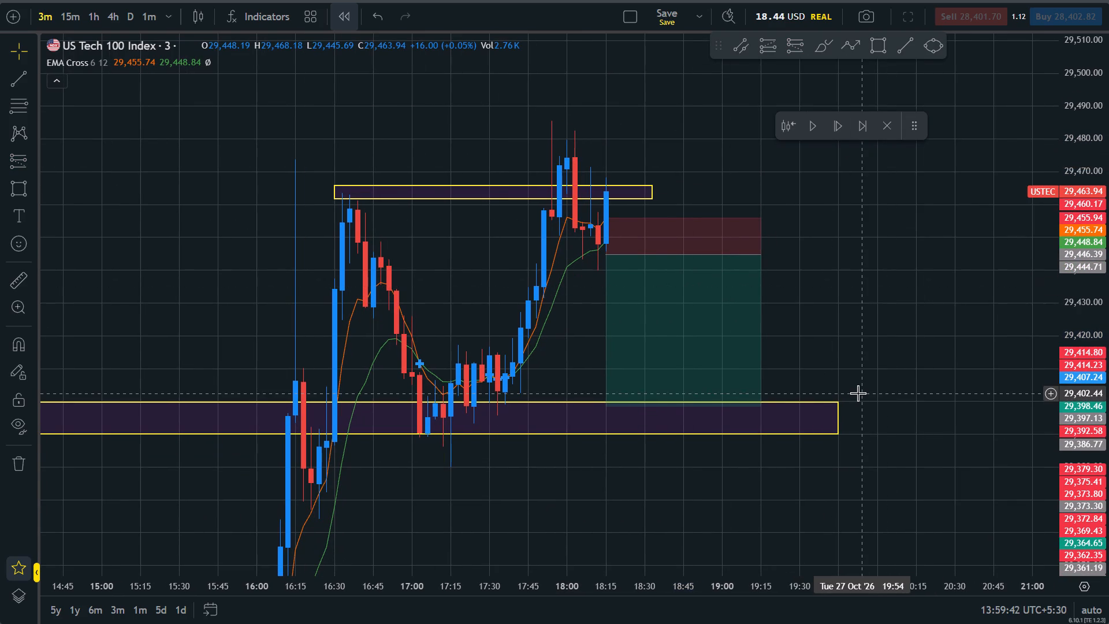
# Examine the 18:15 candle against the short position's stop area and the new upper zone.
pyautogui.moveTo(1108, 355); pyautogui.dragTo(1075, 185)
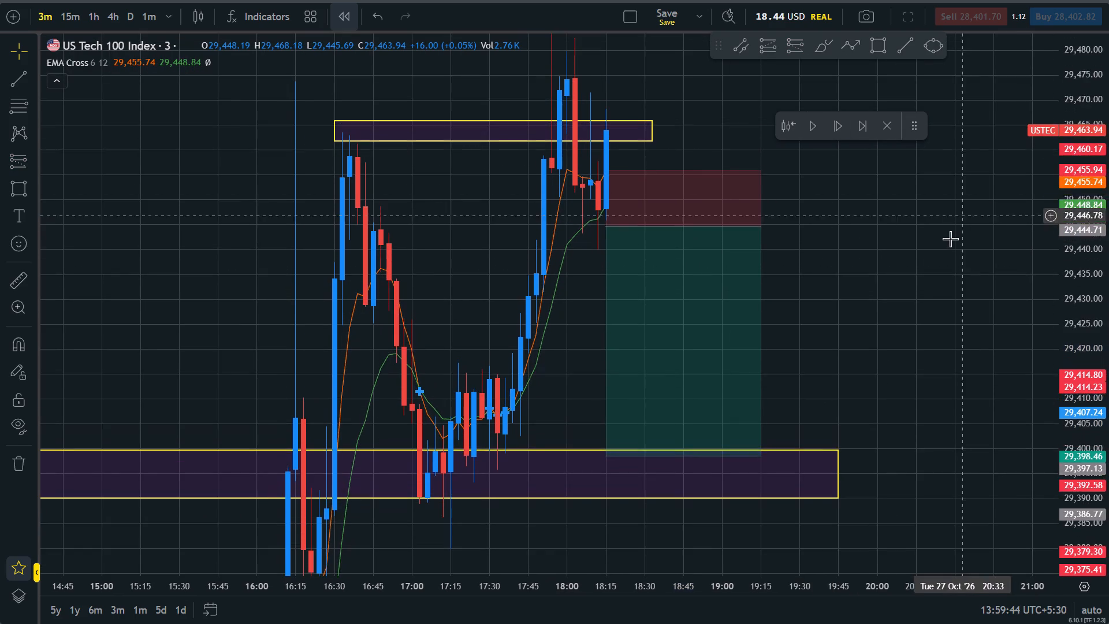
pyautogui.moveTo(950, 241); pyautogui.dragTo(951, 358)
pyautogui.scroll(-1, 951, 358)
pyautogui.moveTo(1108, 297); pyautogui.dragTo(1108, 415)
pyautogui.scroll(1, 988, 392)
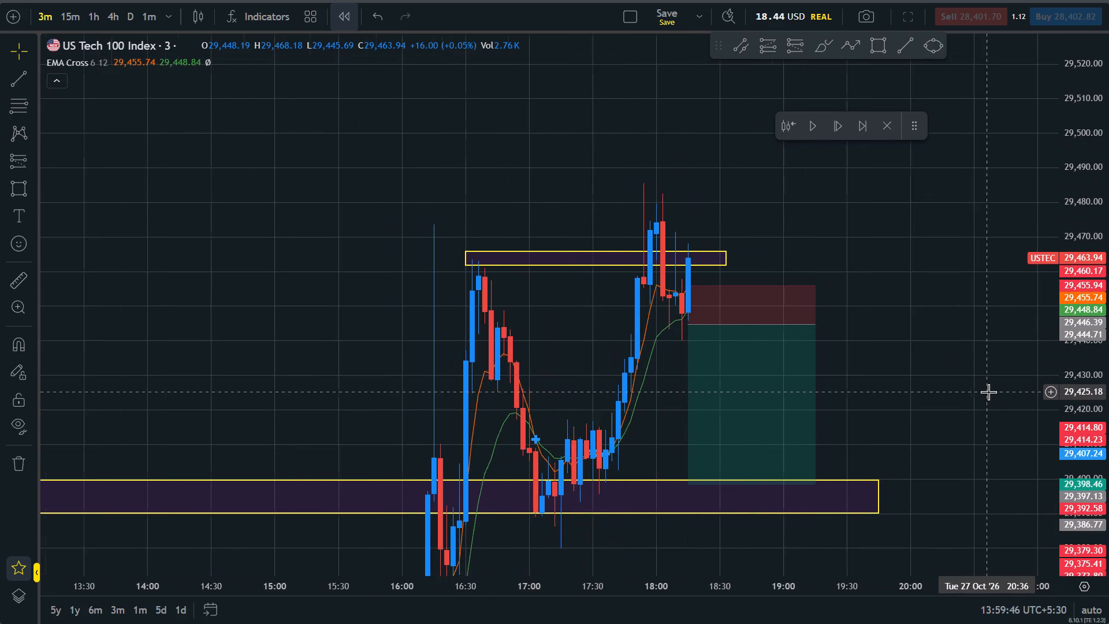
pyautogui.scroll(1, 988, 392)
pyautogui.moveTo(1108, 393); pyautogui.dragTo(1088, 258)
pyautogui.click(961, 331)
pyautogui.scroll(1, 961, 331)
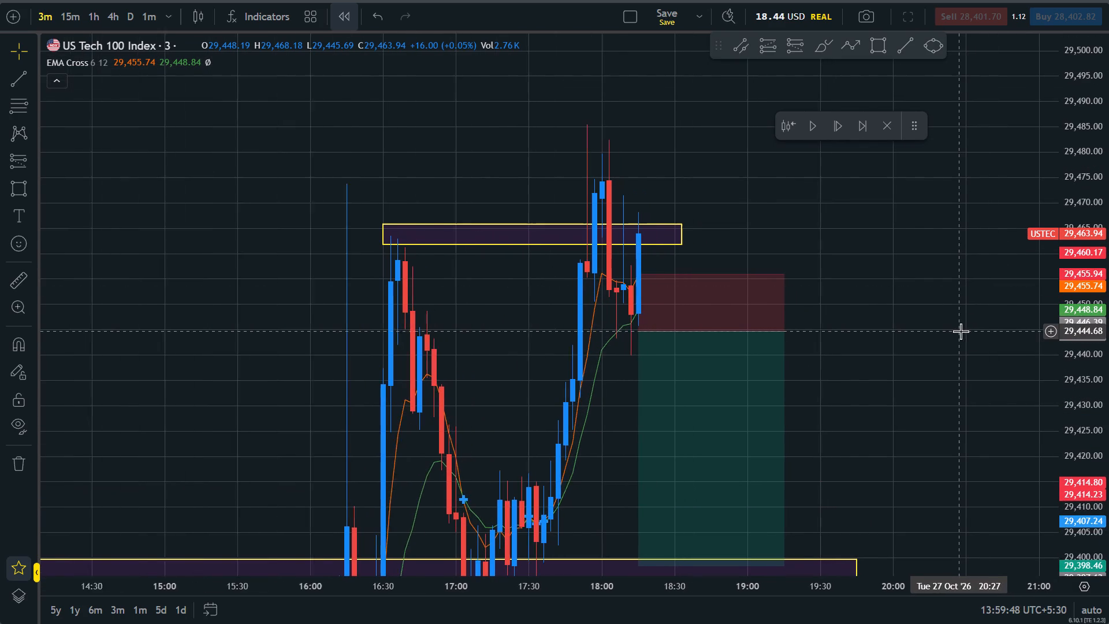
pyautogui.scroll(1, 961, 331)
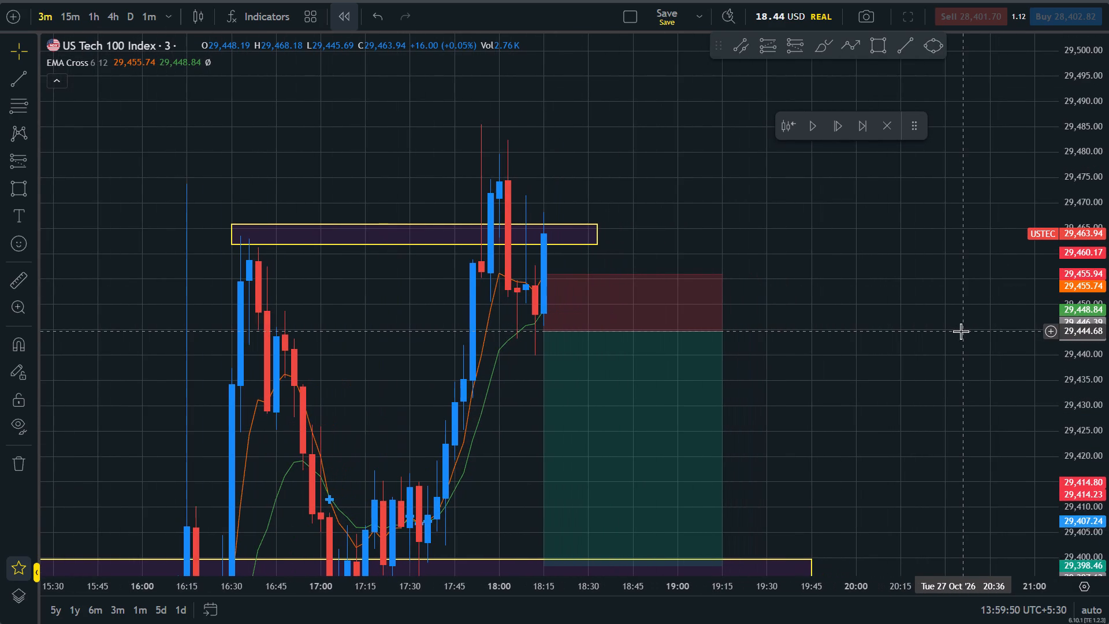
pyautogui.scroll(1, 961, 331)
pyautogui.moveTo(1108, 369); pyautogui.dragTo(1095, 169)
pyautogui.moveTo(937, 320); pyautogui.dragTo(946, 359)
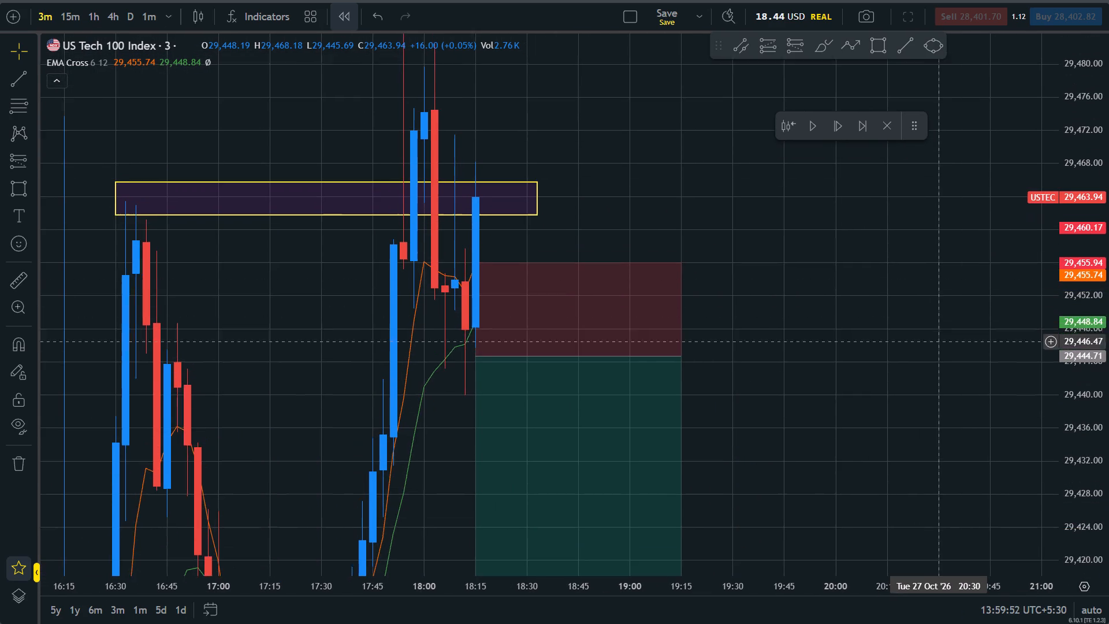
pyautogui.moveTo(946, 359); pyautogui.dragTo(947, 388)
# Advance the bar replay candle by candle from 18:15 to 18:33.
pyautogui.tripleClick(838, 122)
pyautogui.tripleClick(838, 122)
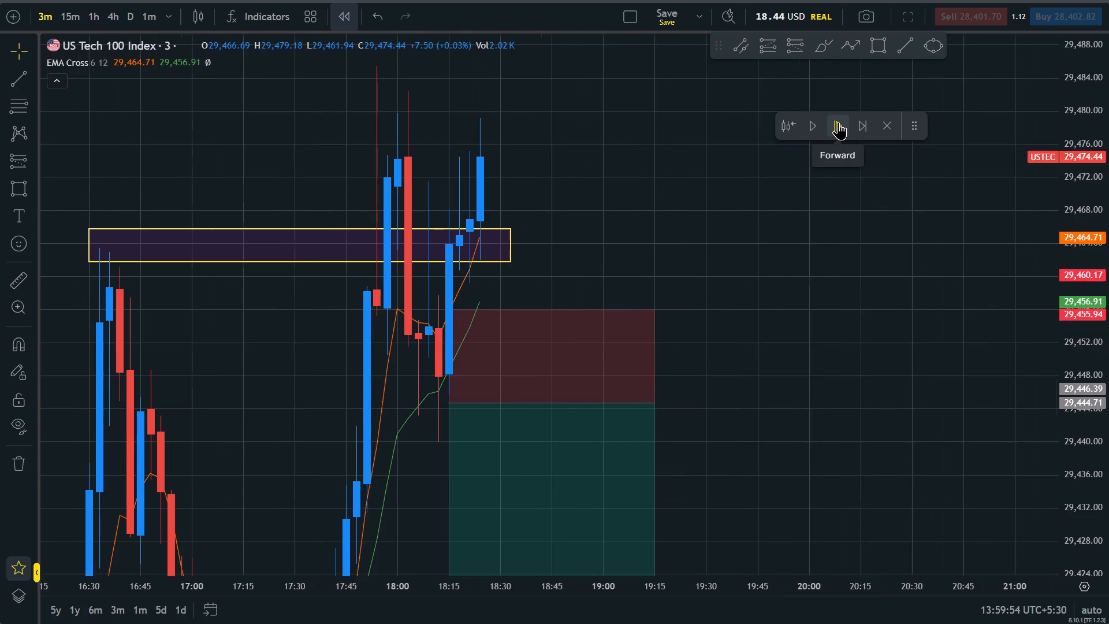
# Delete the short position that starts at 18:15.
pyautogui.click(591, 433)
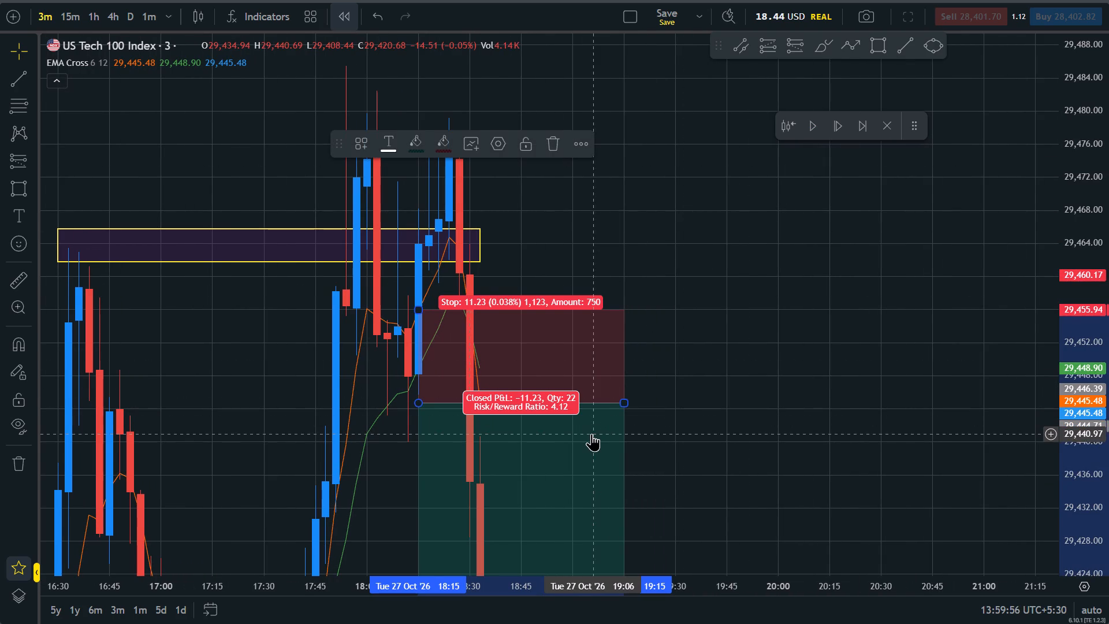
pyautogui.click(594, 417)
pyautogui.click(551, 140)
# Place a short position at 18:30 with entry at 29,456.78, target at 29,390.88 and stop at 29,474.81.
pyautogui.scroll(-2, 678, 408)
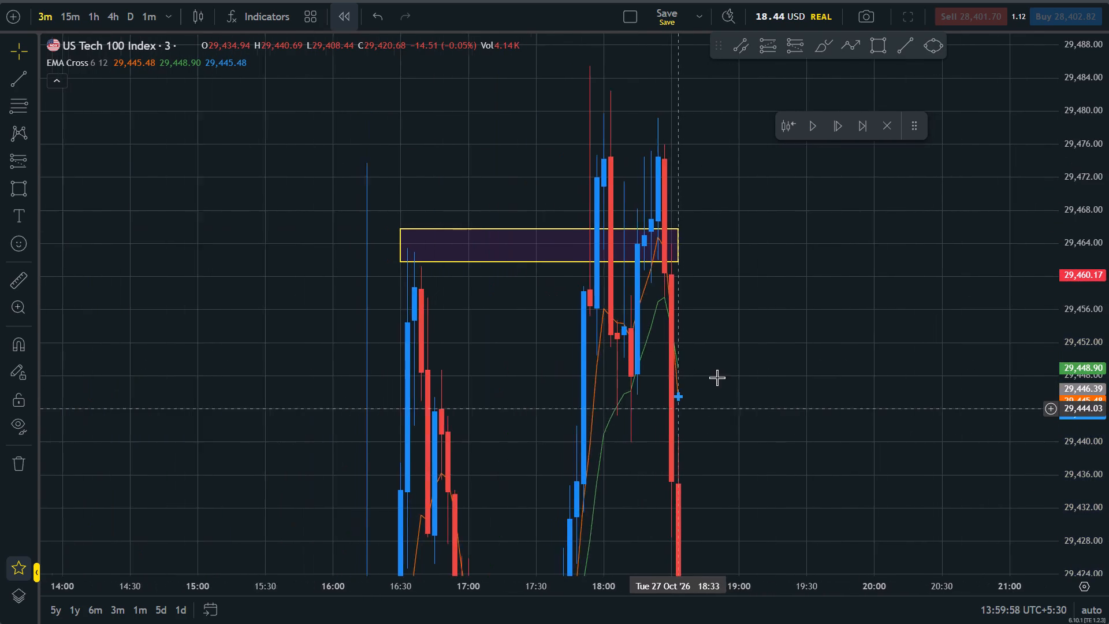
pyautogui.moveTo(1108, 329); pyautogui.dragTo(1108, 623)
pyautogui.moveTo(830, 380); pyautogui.dragTo(913, 487)
pyautogui.moveTo(1108, 493); pyautogui.dragTo(1079, 302)
pyautogui.moveTo(885, 480); pyautogui.dragTo(902, 365)
pyautogui.moveTo(1108, 459); pyautogui.dragTo(1081, 585)
pyautogui.click(787, 57)
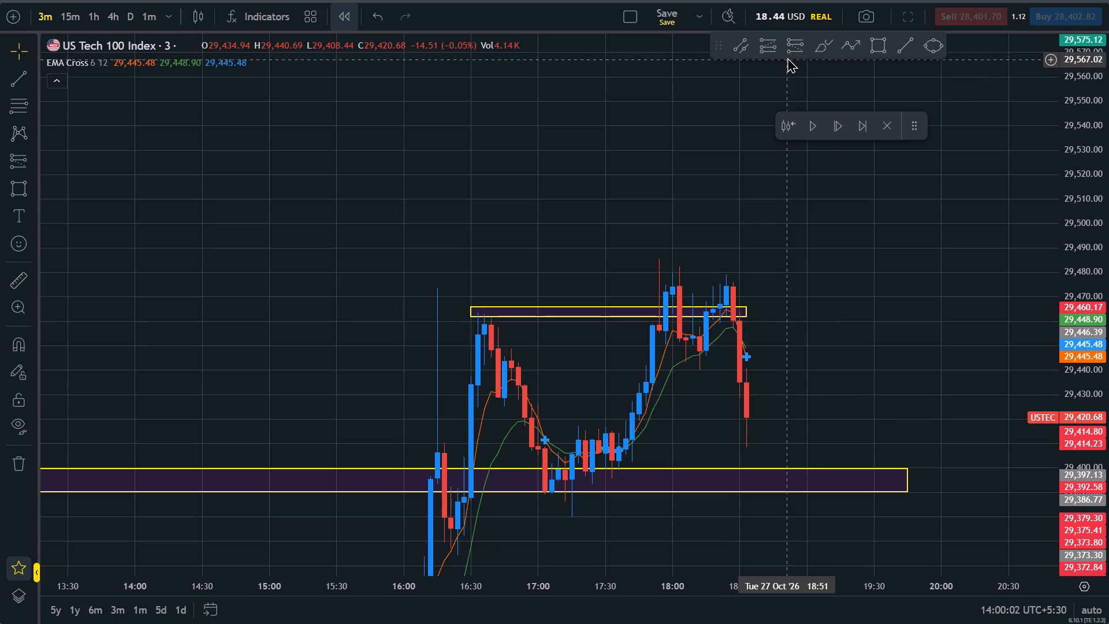
pyautogui.click(741, 329)
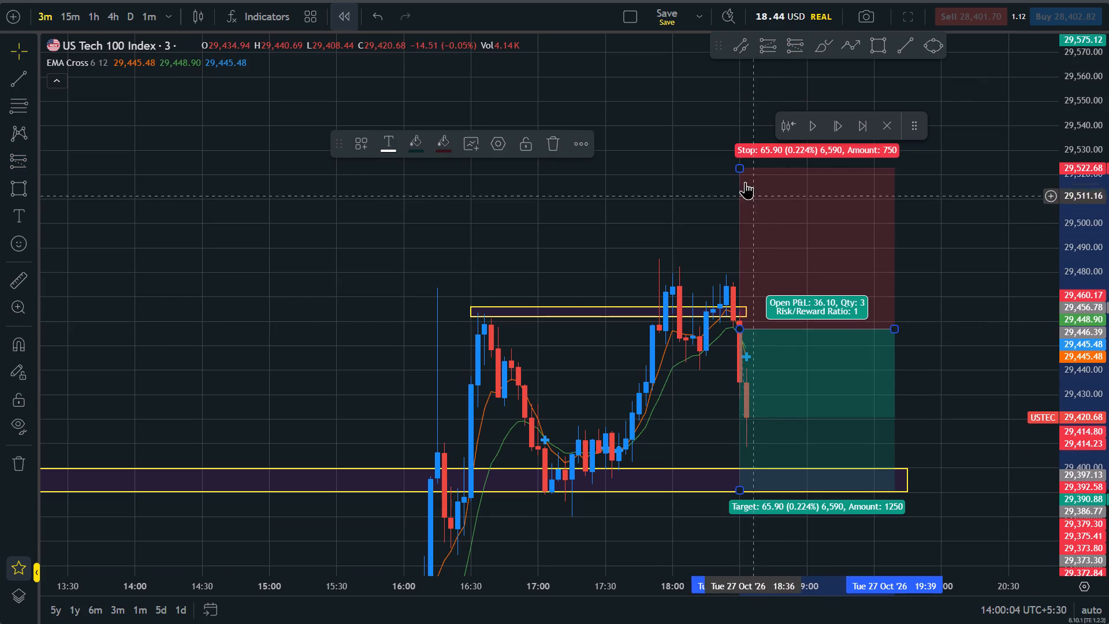
pyautogui.moveTo(739, 165); pyautogui.dragTo(728, 284)
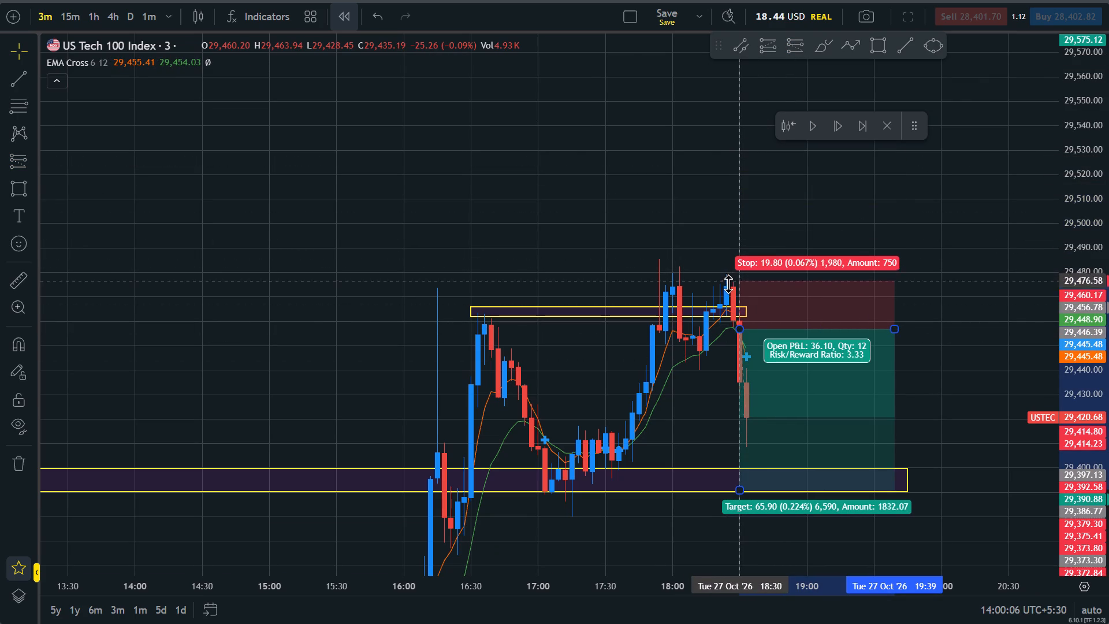
pyautogui.moveTo(728, 284); pyautogui.dragTo(728, 285)
# Advance the bar replay candle by candle from 18:33 to 19:03.
pyautogui.moveTo(668, 259); pyautogui.dragTo(668, 226)
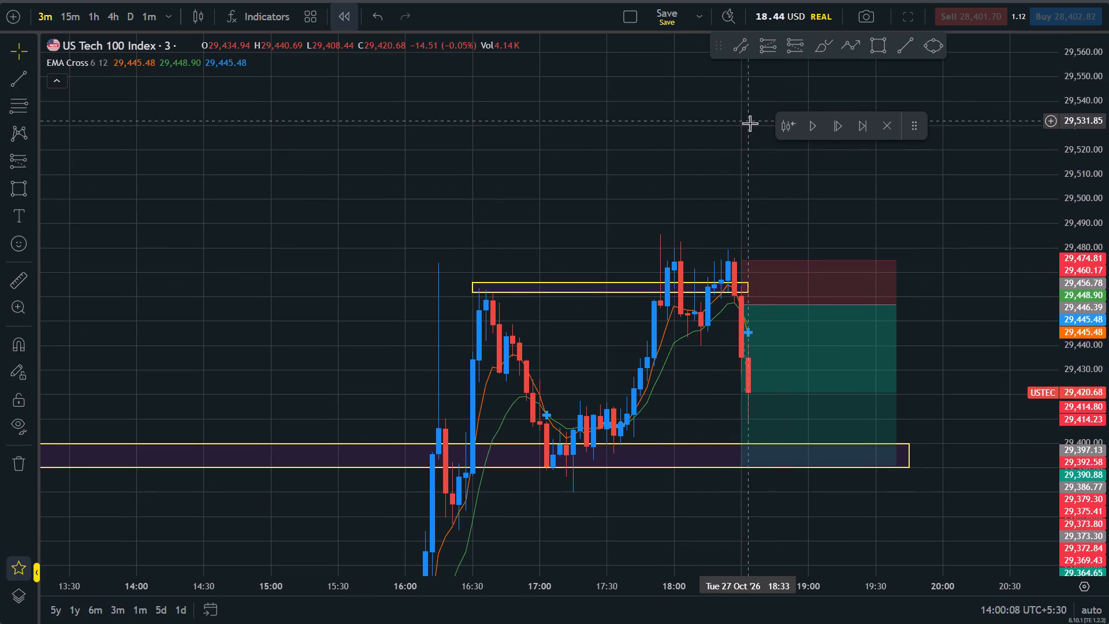
pyautogui.click(844, 136)
pyautogui.click(844, 136)
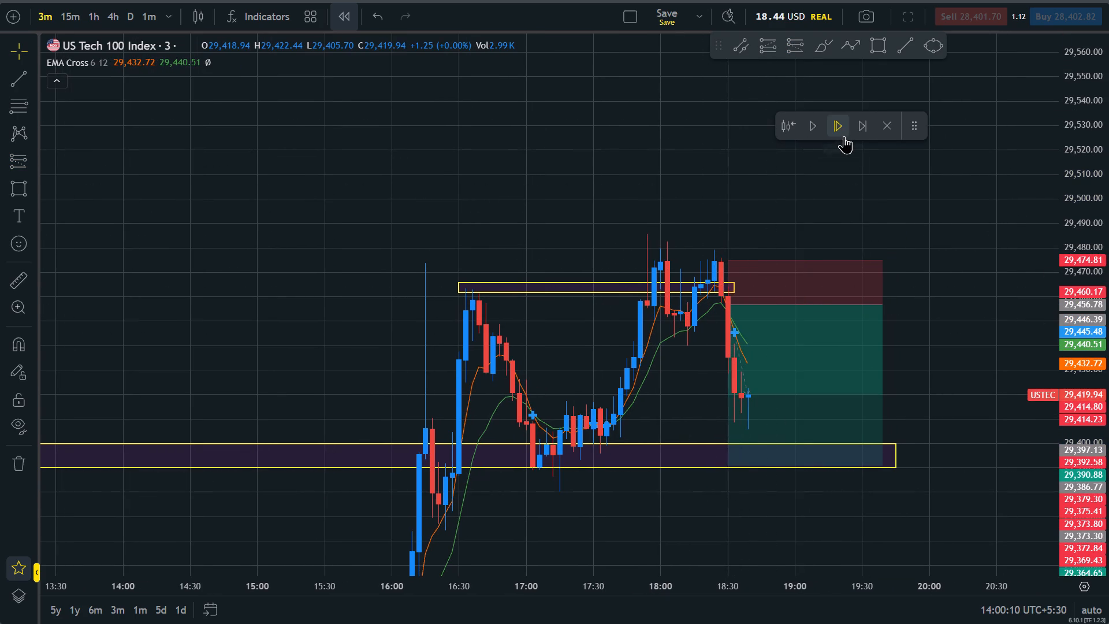
pyautogui.click(844, 136)
pyautogui.click(844, 136)
pyautogui.tripleClick(844, 136)
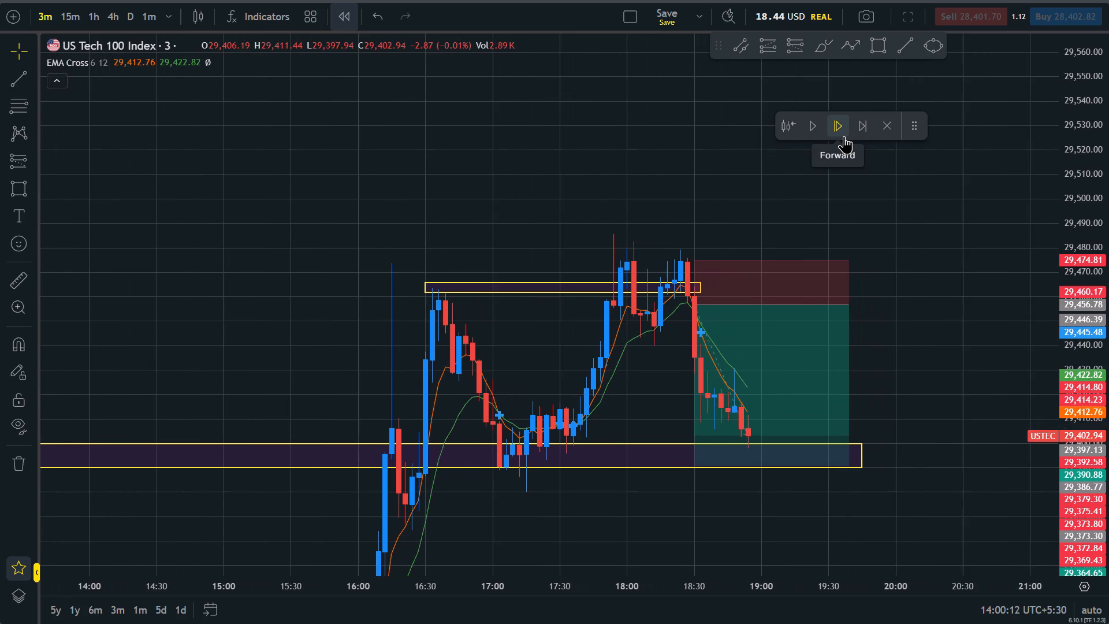
pyautogui.tripleClick(844, 136)
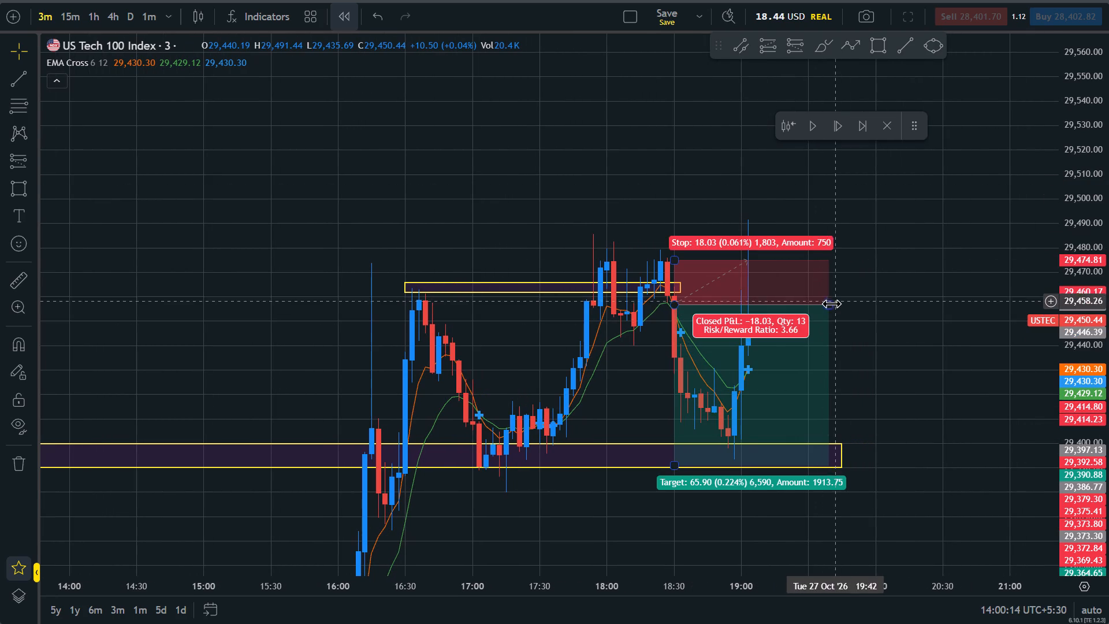
# Trim the 18:30 short position to end at 18:57 and set its target to 29,394.42.
pyautogui.moveTo(828, 308); pyautogui.dragTo(736, 321)
pyautogui.click(818, 375)
pyautogui.scroll(-1, 818, 375)
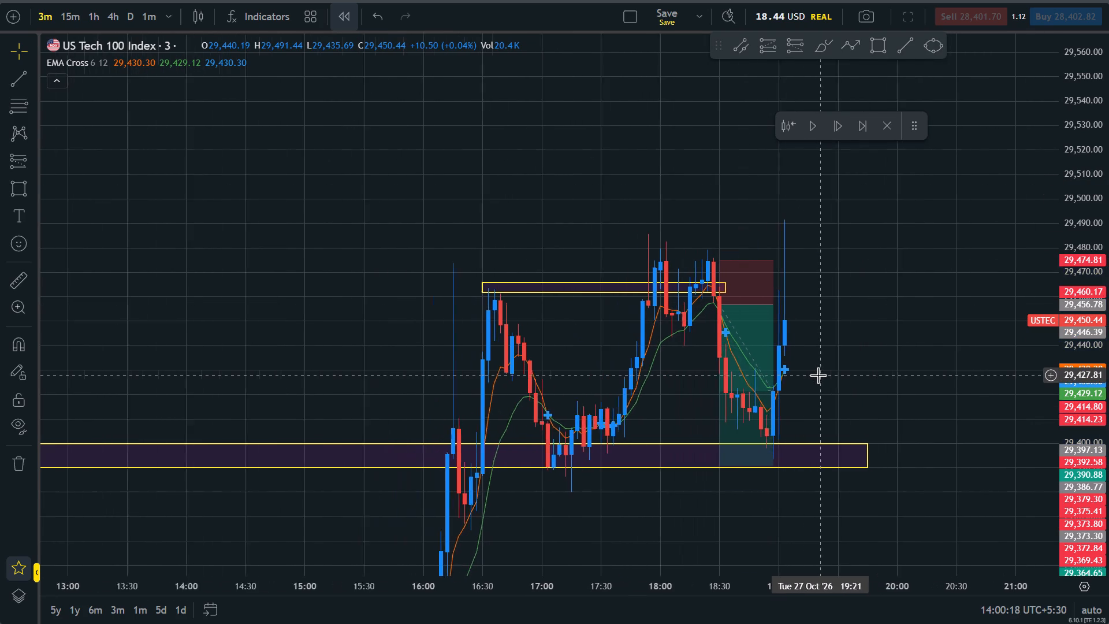
pyautogui.scroll(-2, 818, 375)
pyautogui.scroll(3, 818, 375)
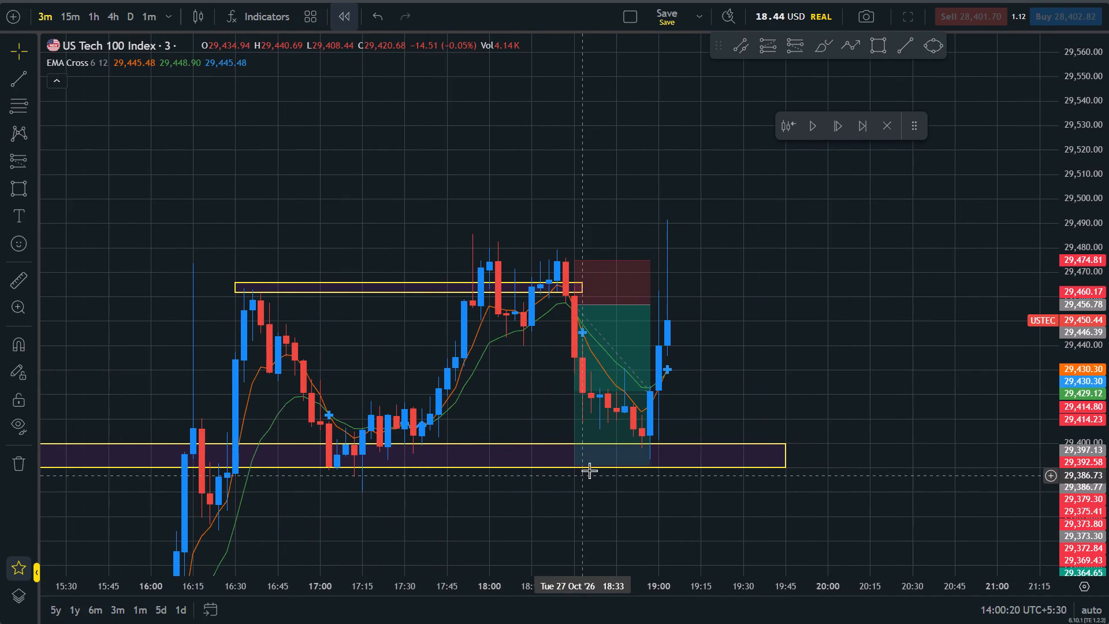
pyautogui.moveTo(574, 467); pyautogui.dragTo(576, 456)
pyautogui.moveTo(787, 343); pyautogui.dragTo(787, 342)
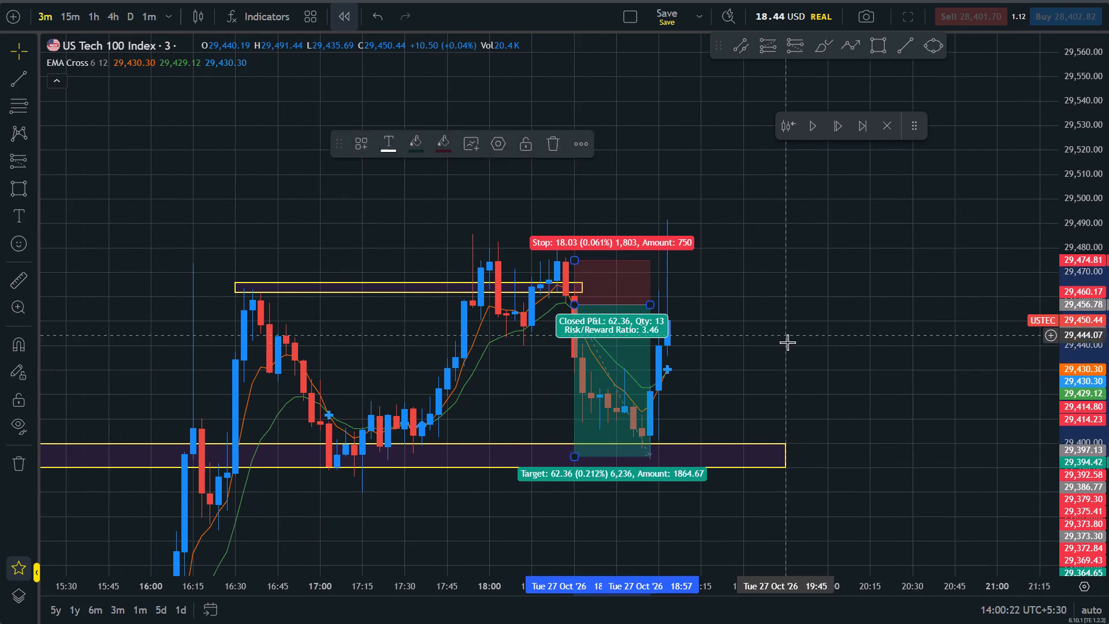
# Examine the latest swing and the 18:30 short position against the marked zones and the preceding days' price action.
pyautogui.moveTo(787, 342); pyautogui.dragTo(780, 380)
pyautogui.scroll(-5, 745, 391)
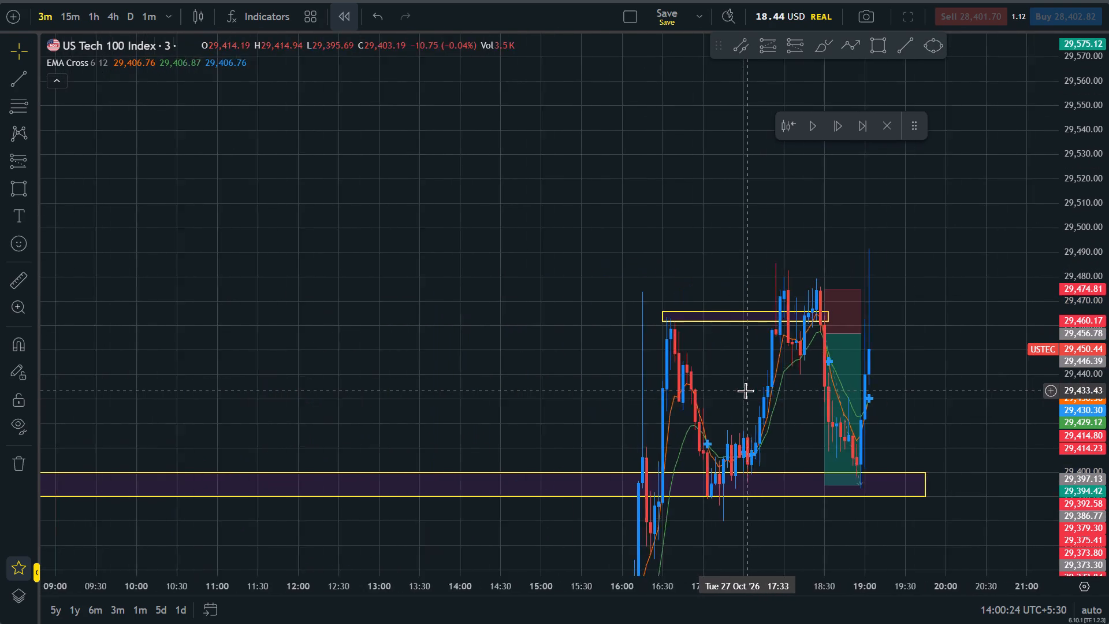
pyautogui.scroll(-7, 745, 391)
pyautogui.scroll(6, 745, 391)
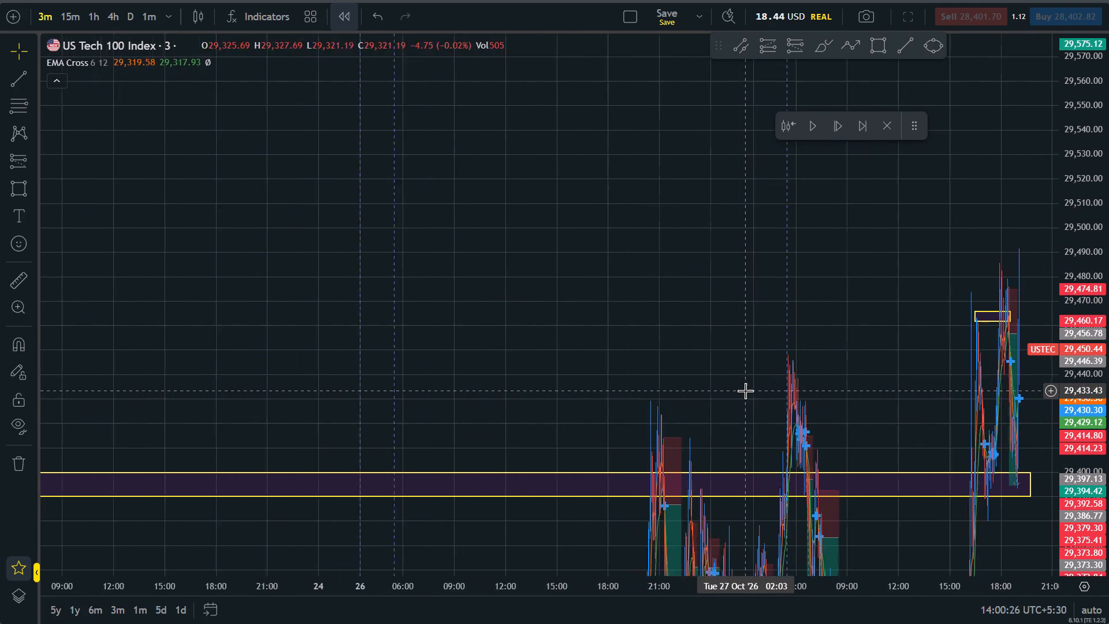
pyautogui.scroll(6, 745, 391)
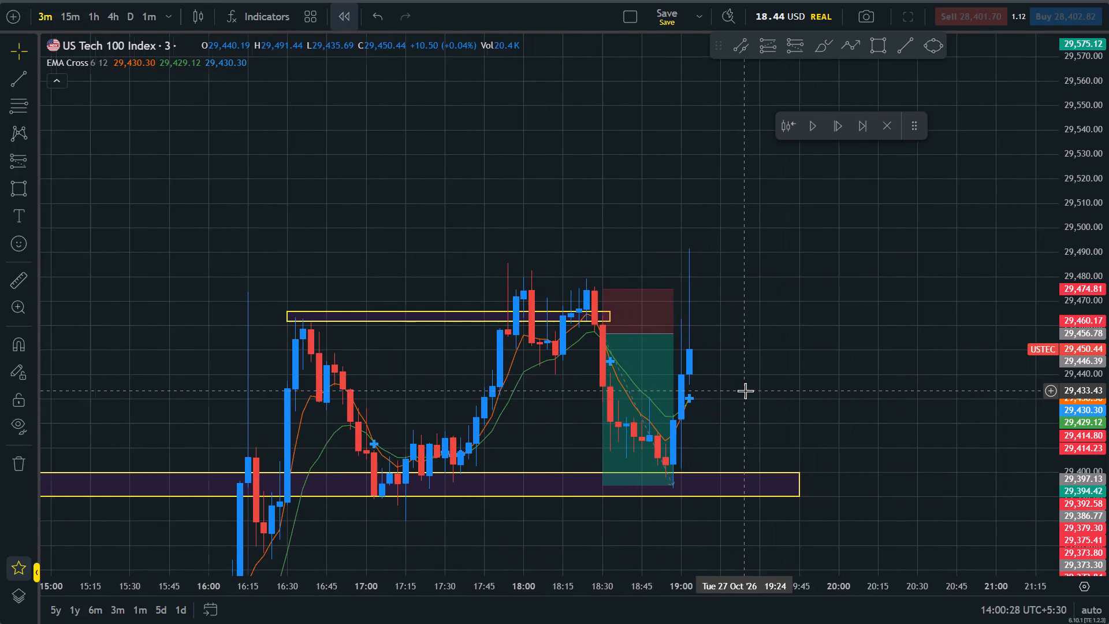
pyautogui.moveTo(1108, 490); pyautogui.dragTo(1092, 268)
pyautogui.moveTo(872, 361); pyautogui.dragTo(872, 399)
pyautogui.moveTo(1108, 375); pyautogui.dragTo(1108, 478)
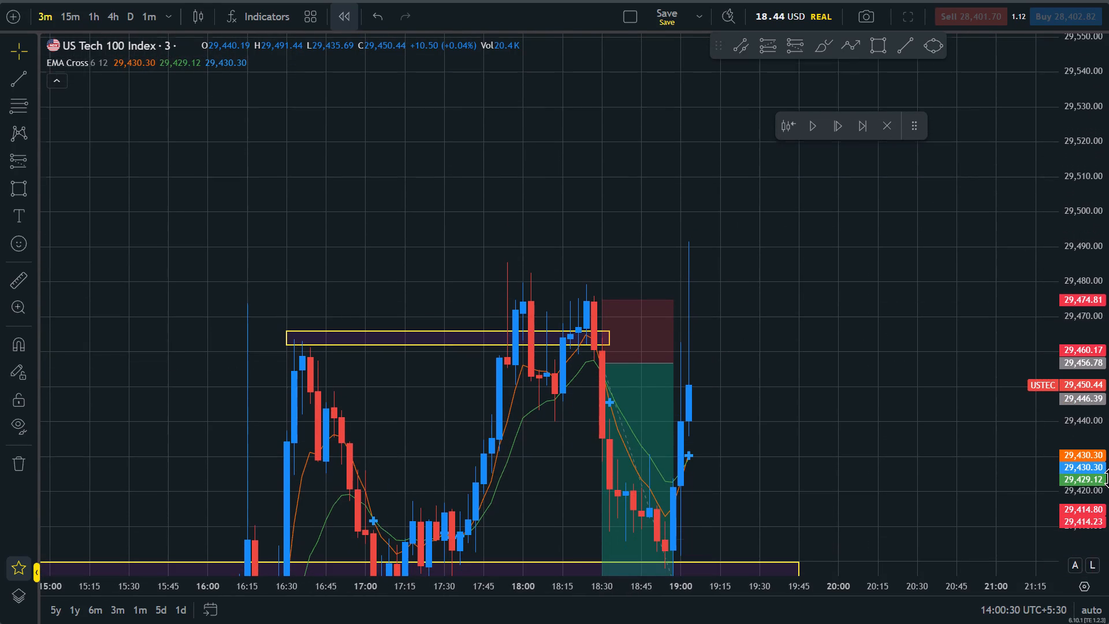
# Advance the bar replay candle by candle from 19:03 to 19:36.
pyautogui.tripleClick(833, 129)
pyautogui.doubleClick(833, 129)
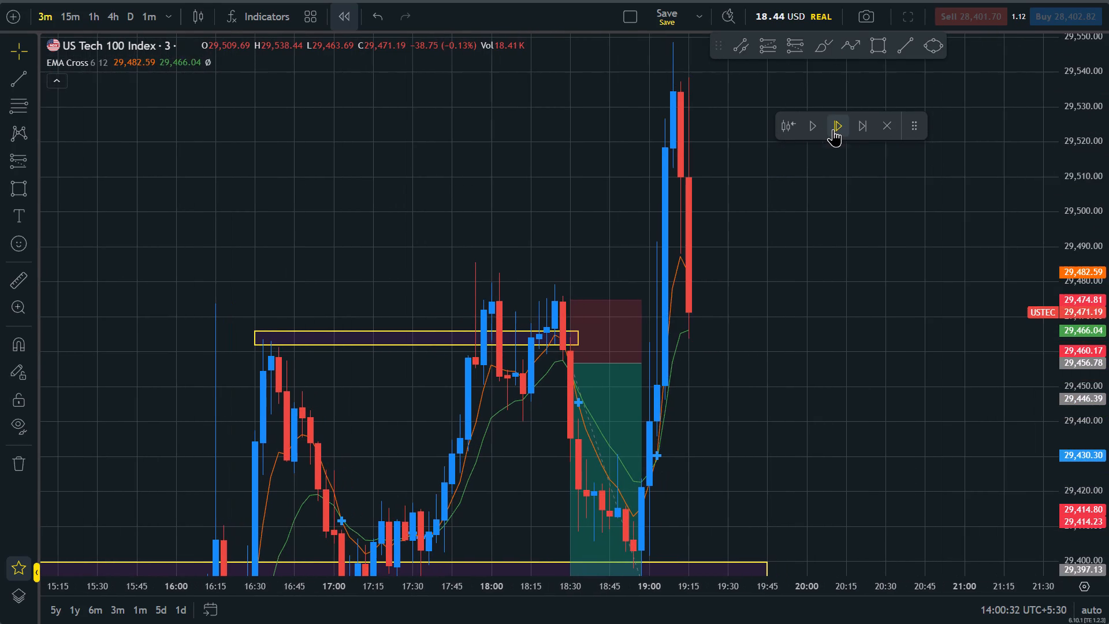
pyautogui.click(821, 311)
pyautogui.scroll(-4, 821, 311)
pyautogui.moveTo(1108, 236); pyautogui.dragTo(1106, 508)
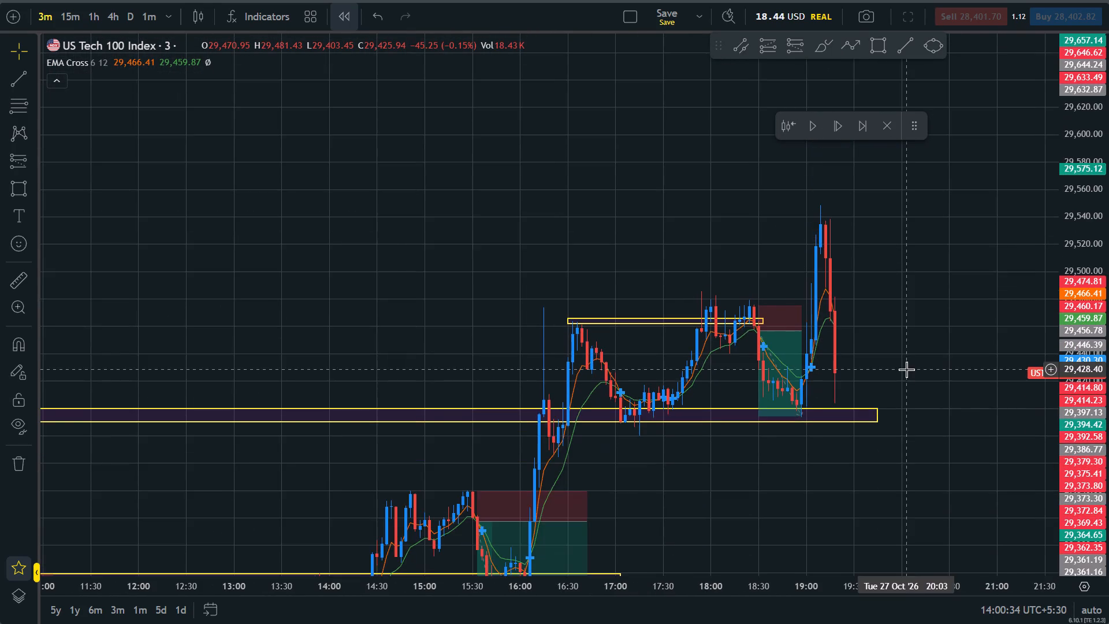
pyautogui.scroll(4, 906, 369)
pyautogui.doubleClick(838, 121)
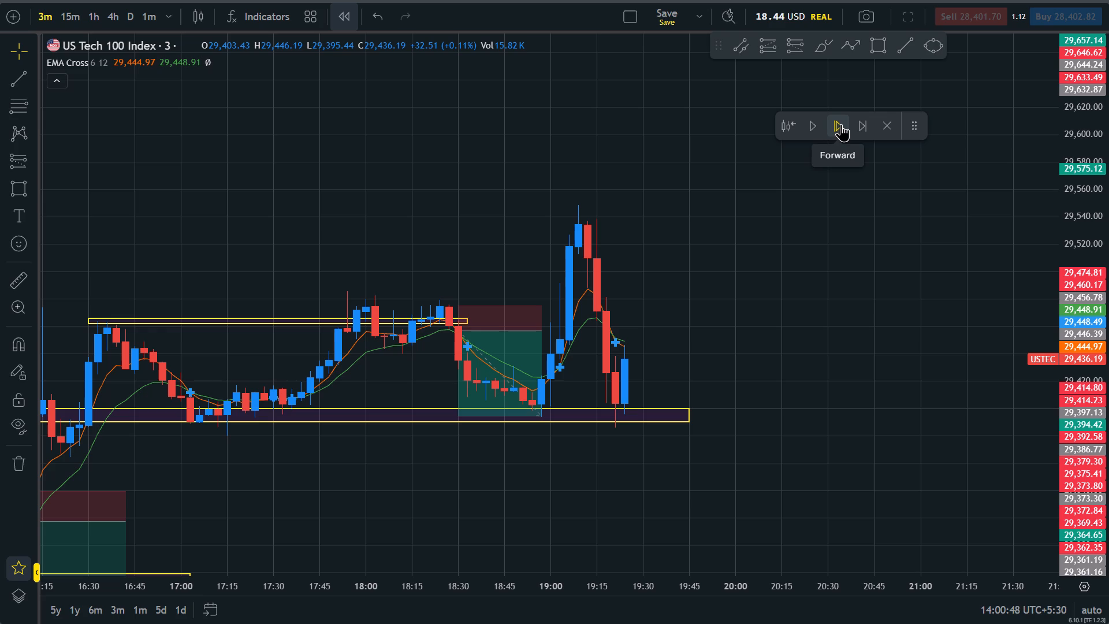
pyautogui.click(841, 124)
pyautogui.doubleClick(841, 124)
pyautogui.click(841, 124)
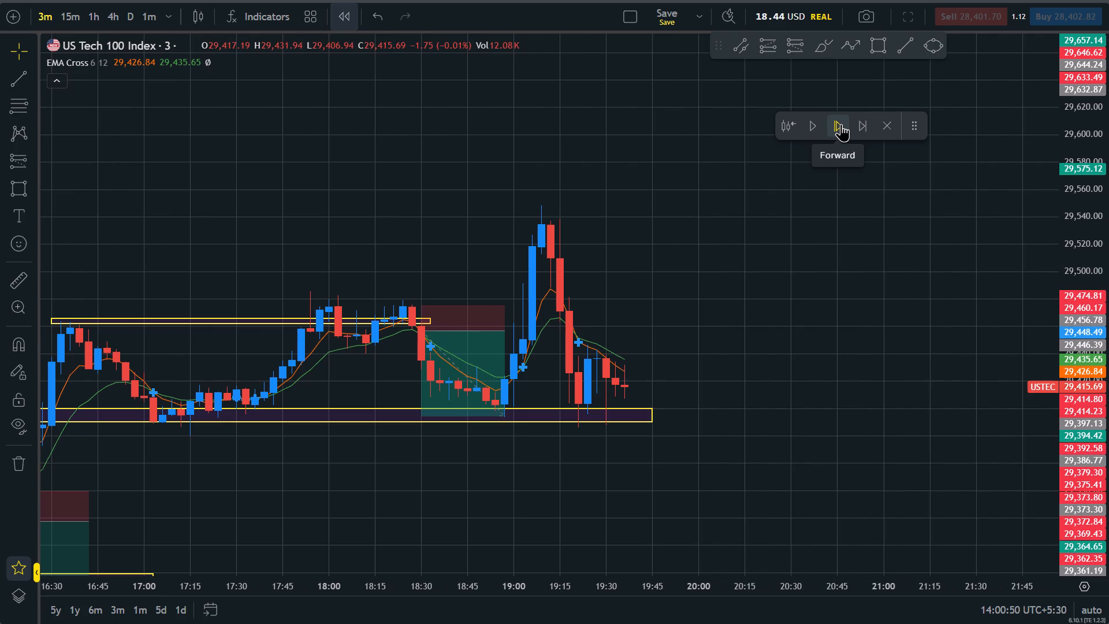
# Extend the upper price zone at about 29,462–29,466 forward in time to 20:36.
pyautogui.moveTo(810, 298); pyautogui.dragTo(994, 206)
pyautogui.scroll(-8, 994, 206)
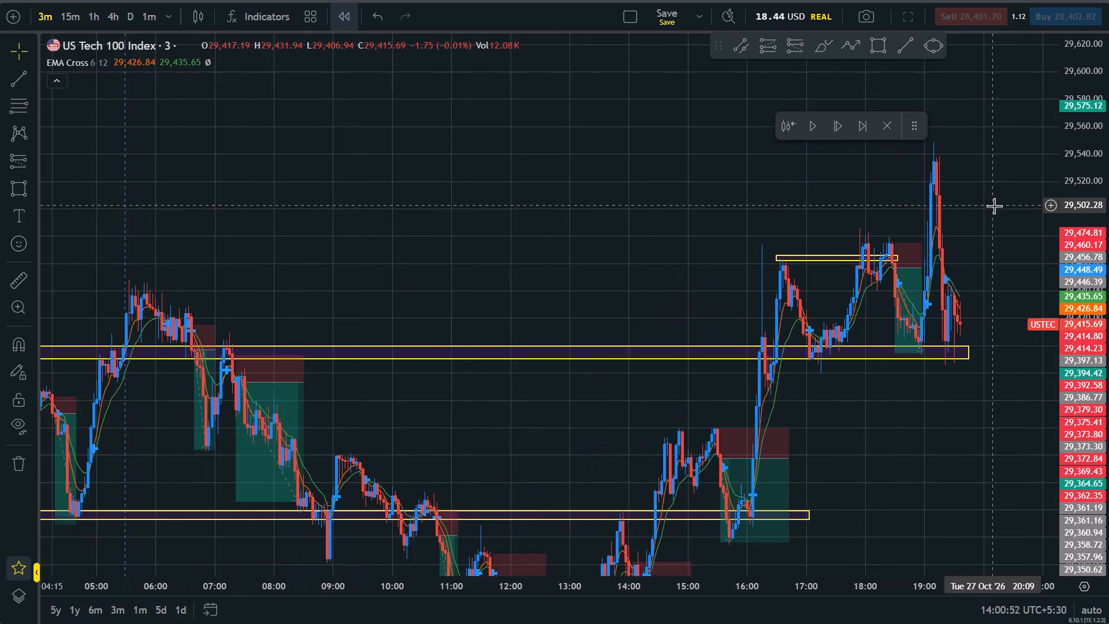
pyautogui.scroll(6, 994, 206)
pyautogui.moveTo(910, 252); pyautogui.dragTo(891, 293)
pyautogui.moveTo(1108, 392); pyautogui.dragTo(1108, 274)
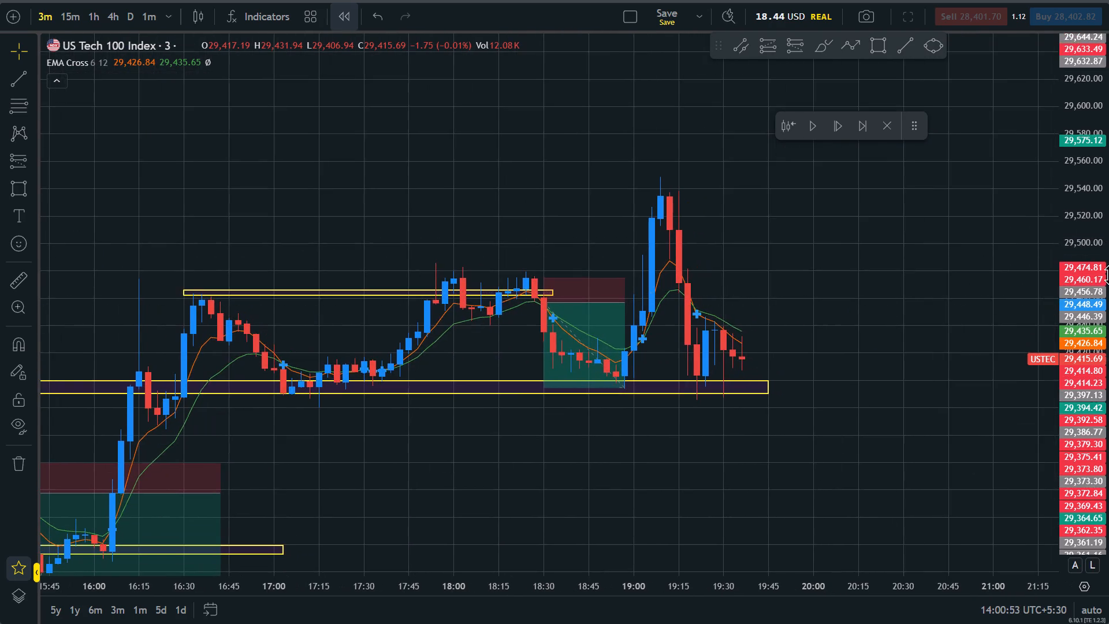
pyautogui.moveTo(1108, 274); pyautogui.dragTo(1092, 36)
pyautogui.moveTo(880, 227); pyautogui.dragTo(849, 279)
pyautogui.moveTo(551, 270); pyautogui.dragTo(917, 265)
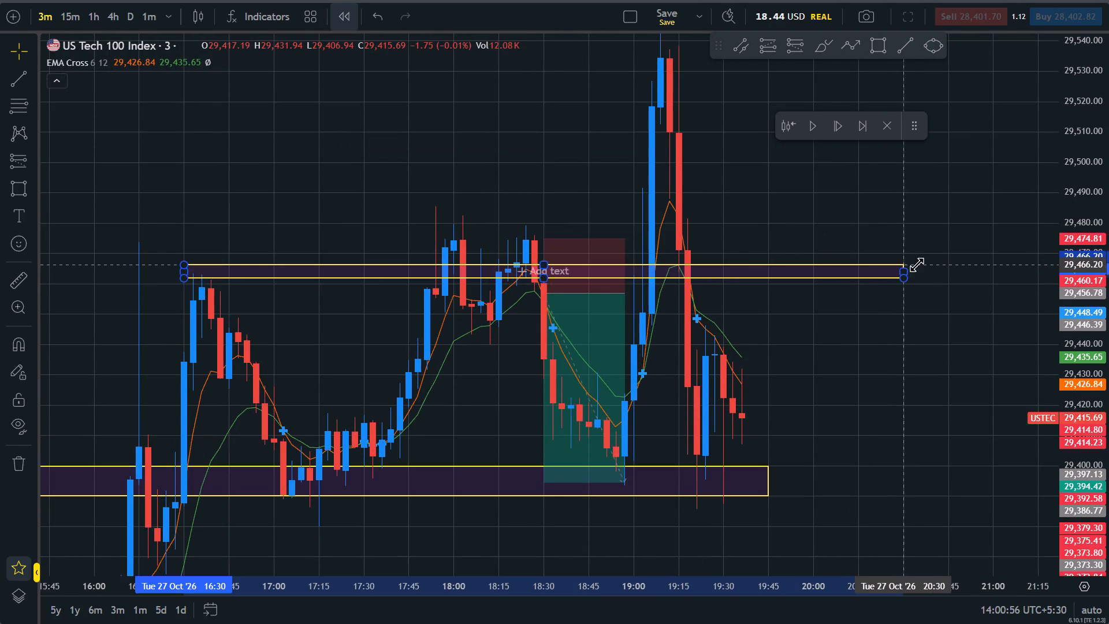
pyautogui.moveTo(917, 265); pyautogui.dragTo(920, 265)
pyautogui.click(957, 342)
# Advance the bar replay by two candles to 19:42.
pyautogui.scroll(-3, 957, 342)
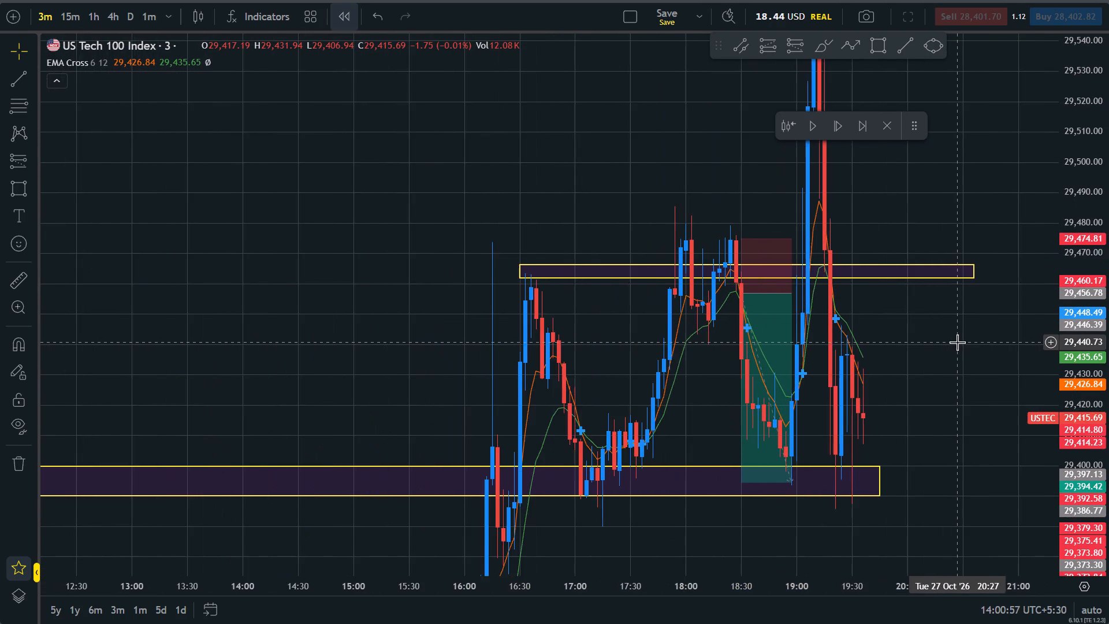
pyautogui.scroll(-1, 957, 342)
pyautogui.moveTo(1108, 351); pyautogui.dragTo(1108, 374)
pyautogui.scroll(3, 872, 369)
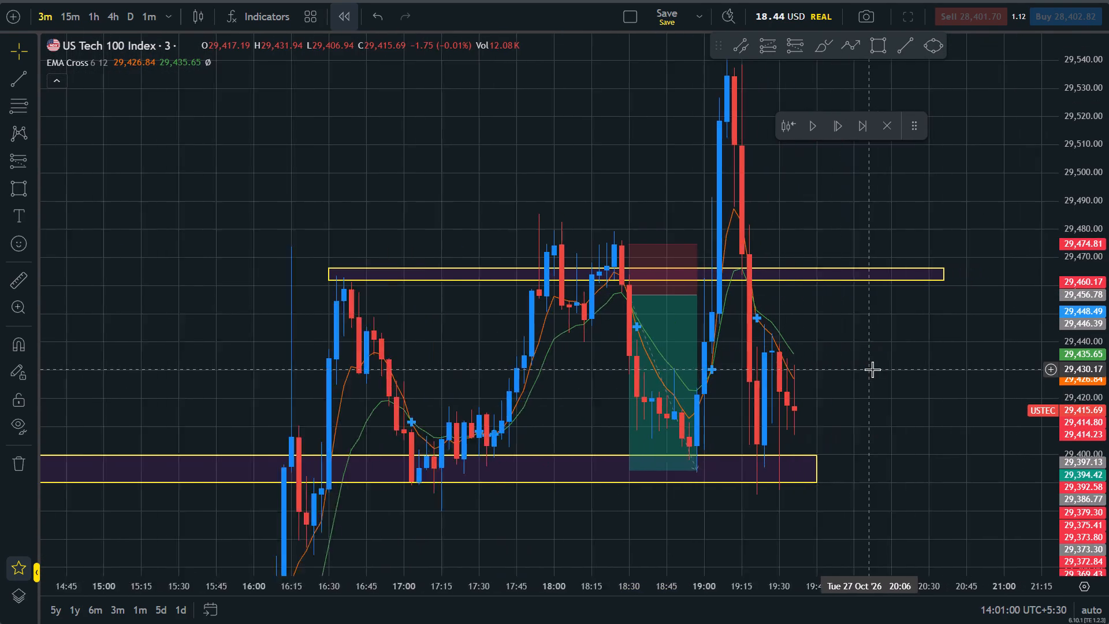
pyautogui.scroll(2, 872, 369)
pyautogui.doubleClick(840, 120)
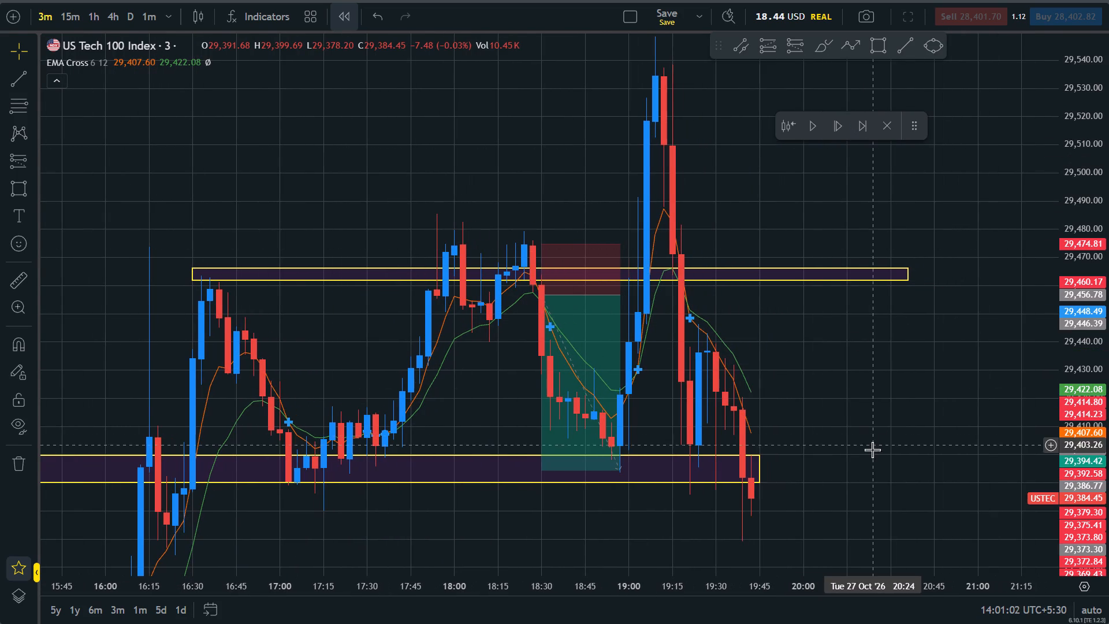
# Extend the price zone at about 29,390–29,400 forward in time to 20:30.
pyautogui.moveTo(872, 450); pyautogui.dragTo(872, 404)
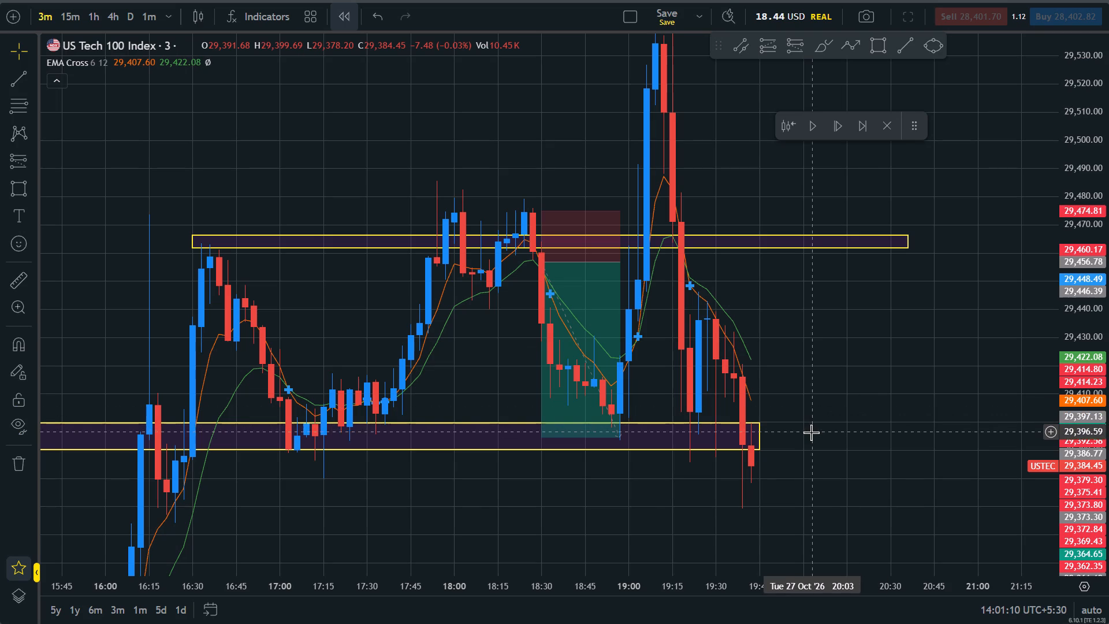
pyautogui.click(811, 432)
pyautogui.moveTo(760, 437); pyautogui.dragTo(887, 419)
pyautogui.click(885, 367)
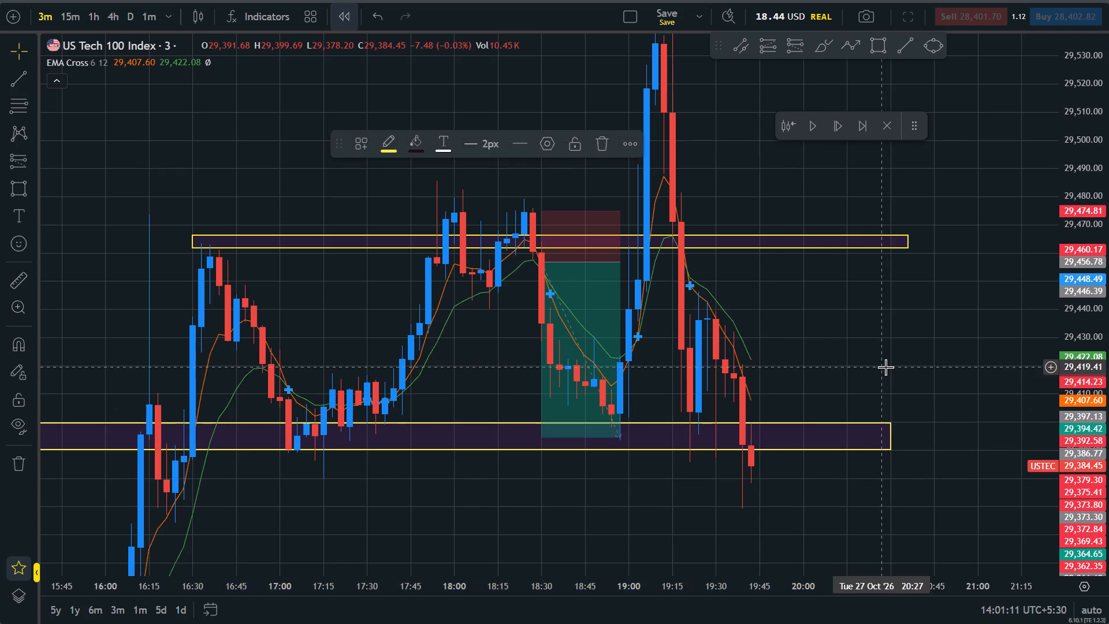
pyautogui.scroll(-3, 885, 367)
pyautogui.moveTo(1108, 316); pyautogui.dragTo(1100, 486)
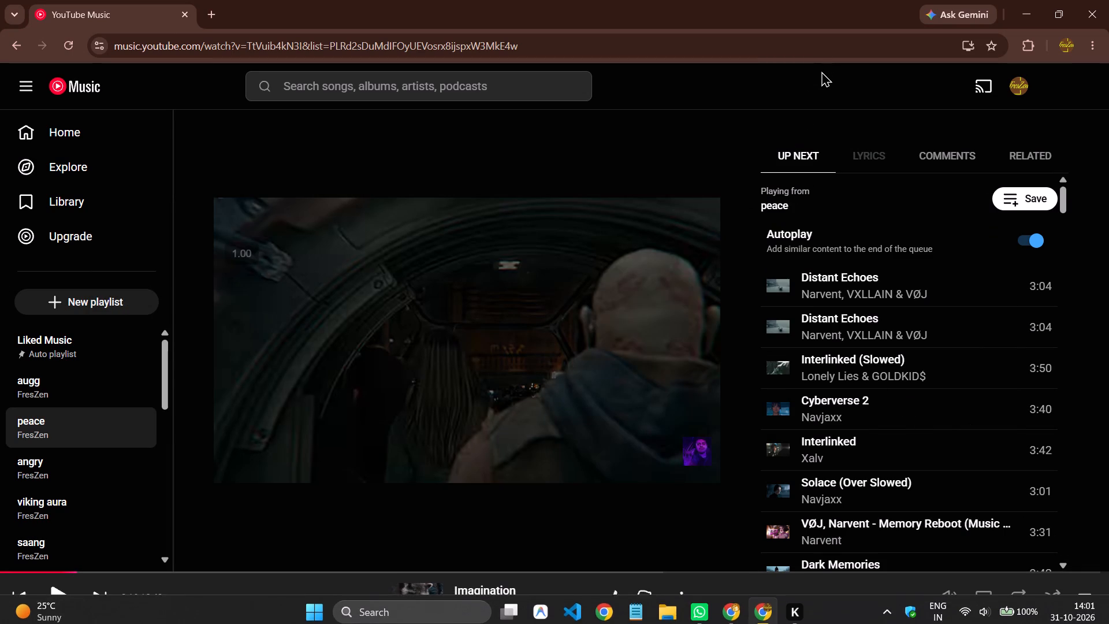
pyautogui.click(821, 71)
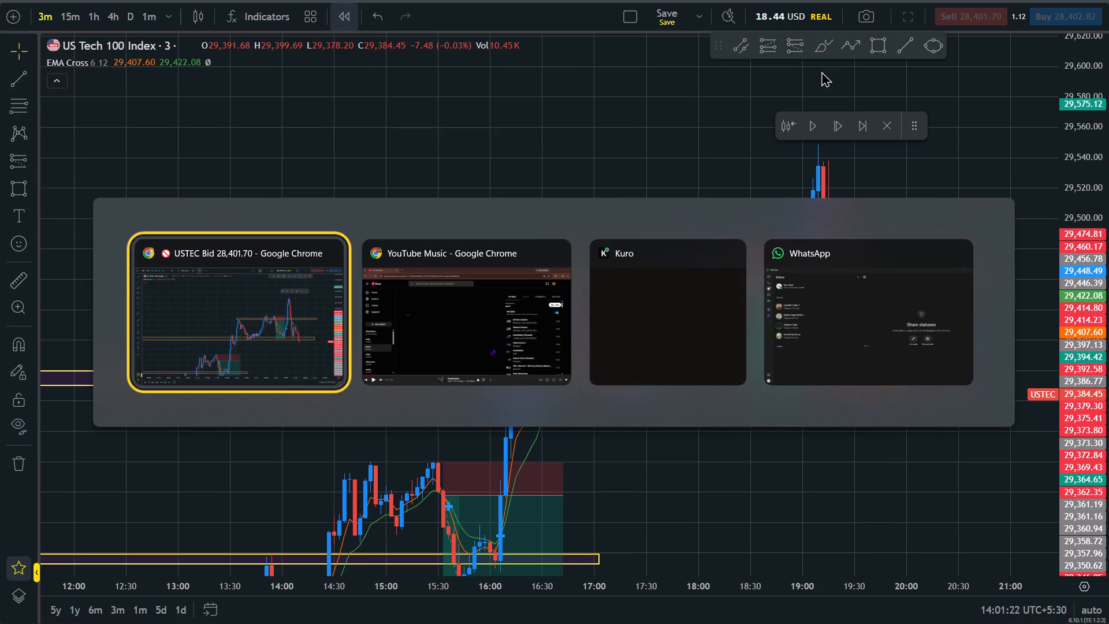
# Place a short position at 19:42 with entry at 29,389.94 and stop at 29,414.25.
pyautogui.moveTo(1108, 489); pyautogui.dragTo(1108, 352)
pyautogui.moveTo(950, 376); pyautogui.dragTo(724, 341)
pyautogui.moveTo(1108, 347); pyautogui.dragTo(1104, 502)
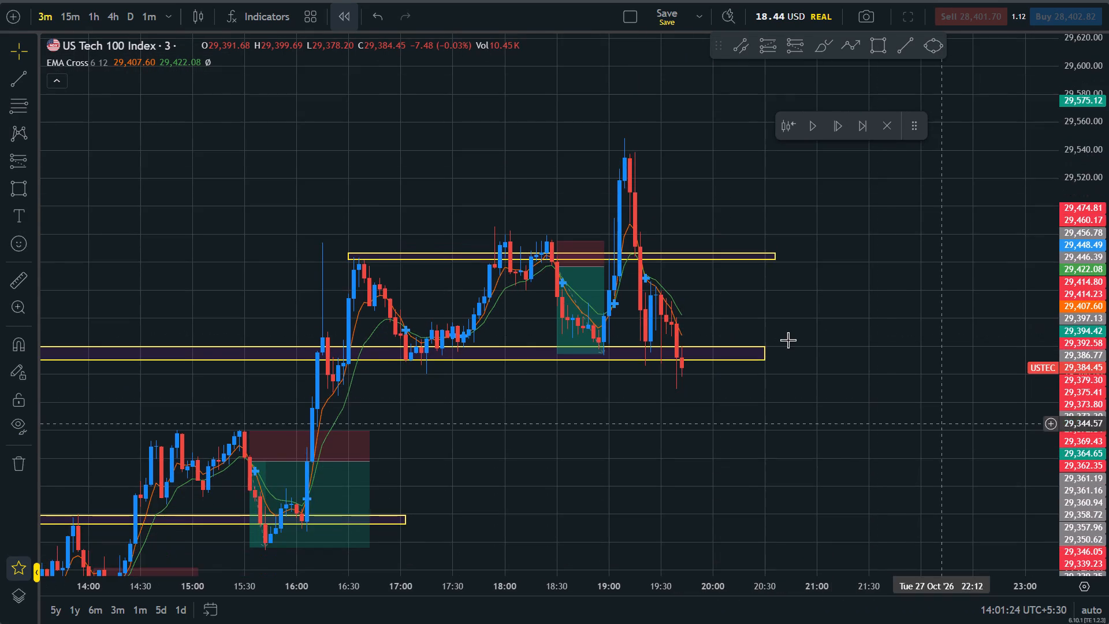
pyautogui.scroll(2, 788, 340)
pyautogui.moveTo(1108, 590); pyautogui.dragTo(1073, 226)
pyautogui.moveTo(614, 290); pyautogui.dragTo(883, 295)
pyautogui.moveTo(1108, 492); pyautogui.dragTo(1035, 103)
pyautogui.moveTo(873, 381); pyautogui.dragTo(889, 304)
pyautogui.moveTo(1108, 326); pyautogui.dragTo(1106, 526)
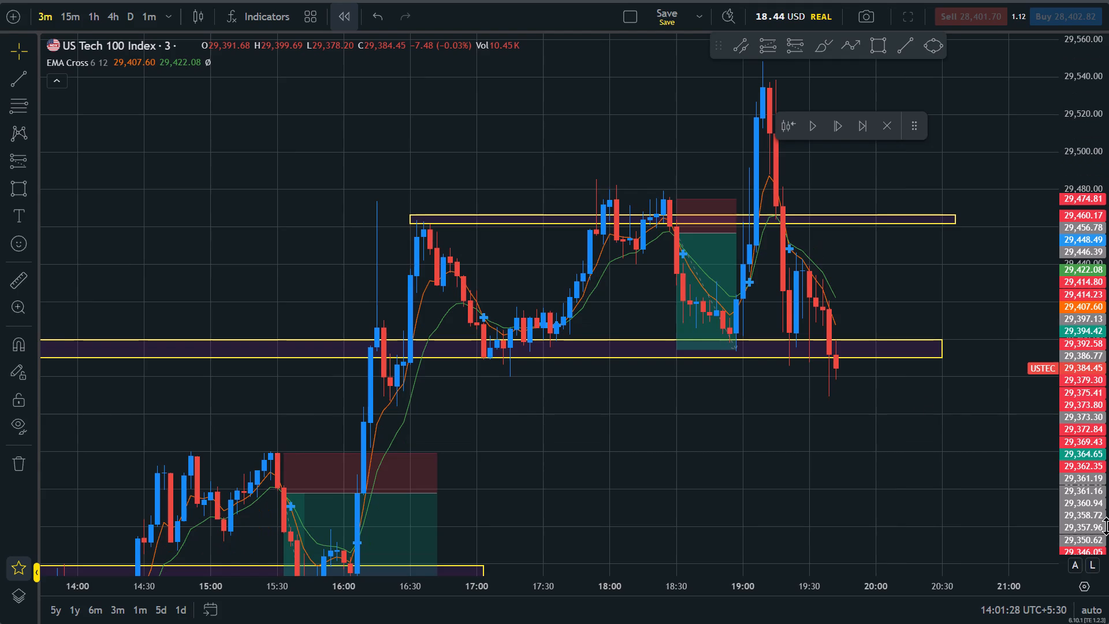
pyautogui.scroll(2, 903, 381)
pyautogui.click(802, 50)
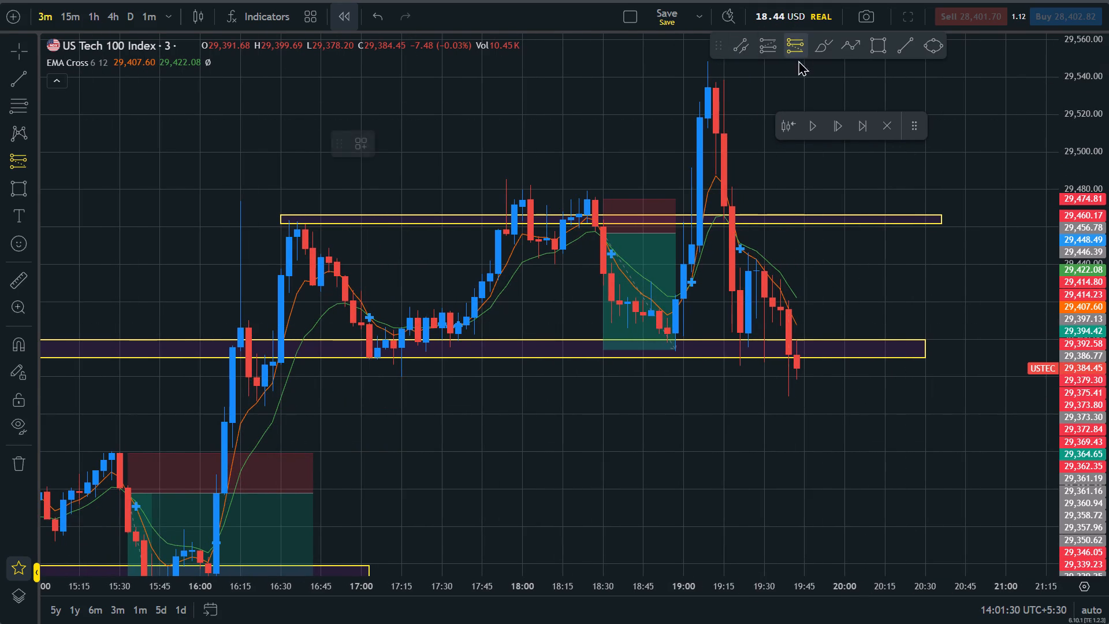
pyautogui.click(795, 358)
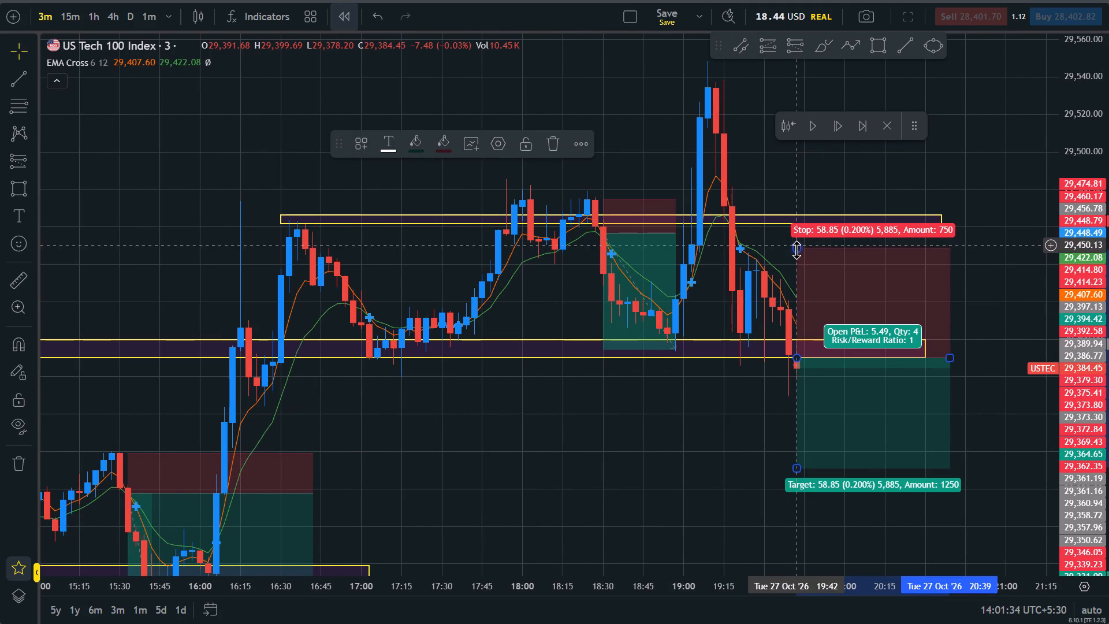
pyautogui.moveTo(797, 244); pyautogui.dragTo(808, 312)
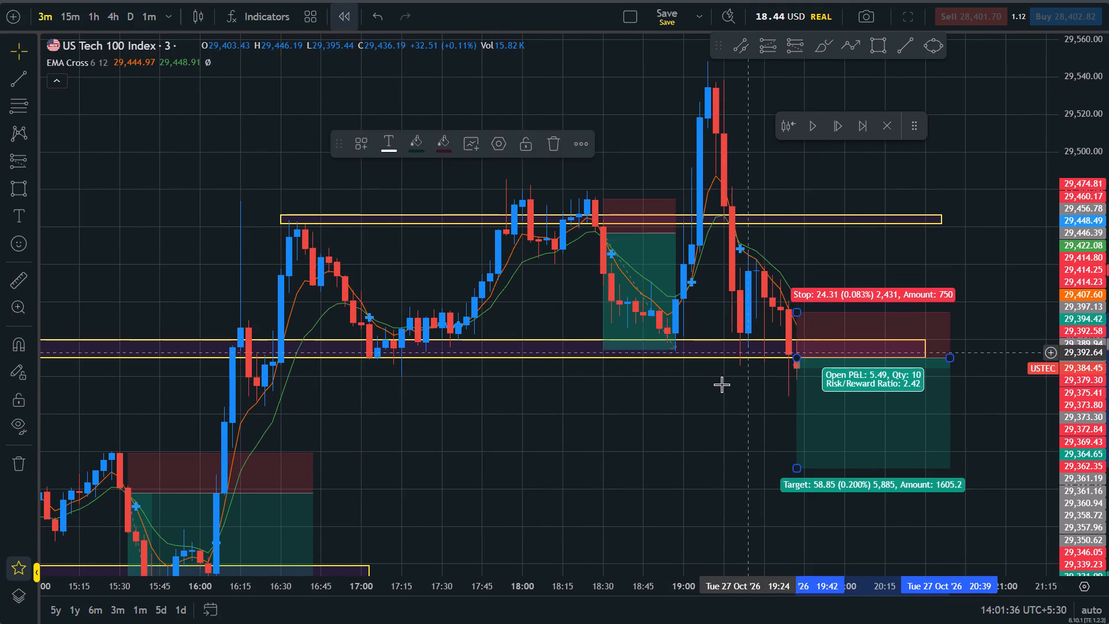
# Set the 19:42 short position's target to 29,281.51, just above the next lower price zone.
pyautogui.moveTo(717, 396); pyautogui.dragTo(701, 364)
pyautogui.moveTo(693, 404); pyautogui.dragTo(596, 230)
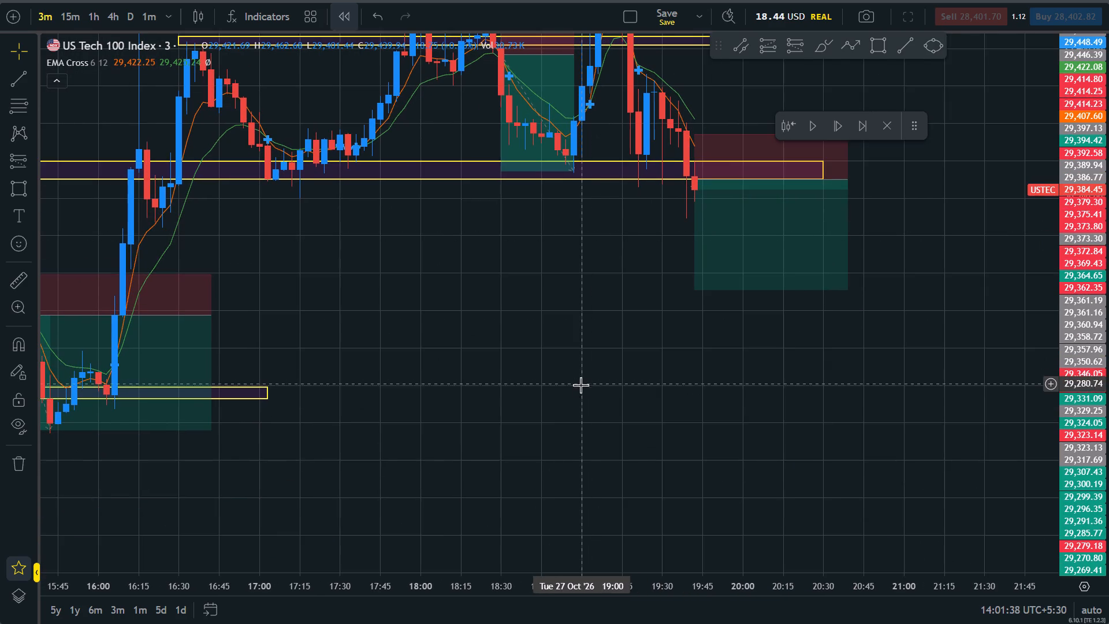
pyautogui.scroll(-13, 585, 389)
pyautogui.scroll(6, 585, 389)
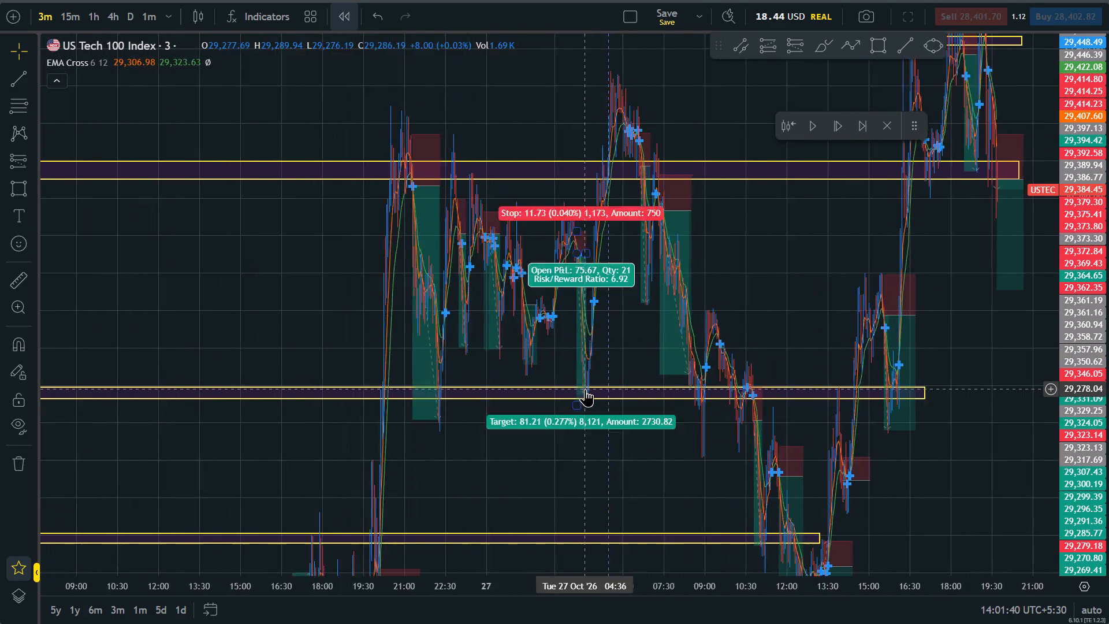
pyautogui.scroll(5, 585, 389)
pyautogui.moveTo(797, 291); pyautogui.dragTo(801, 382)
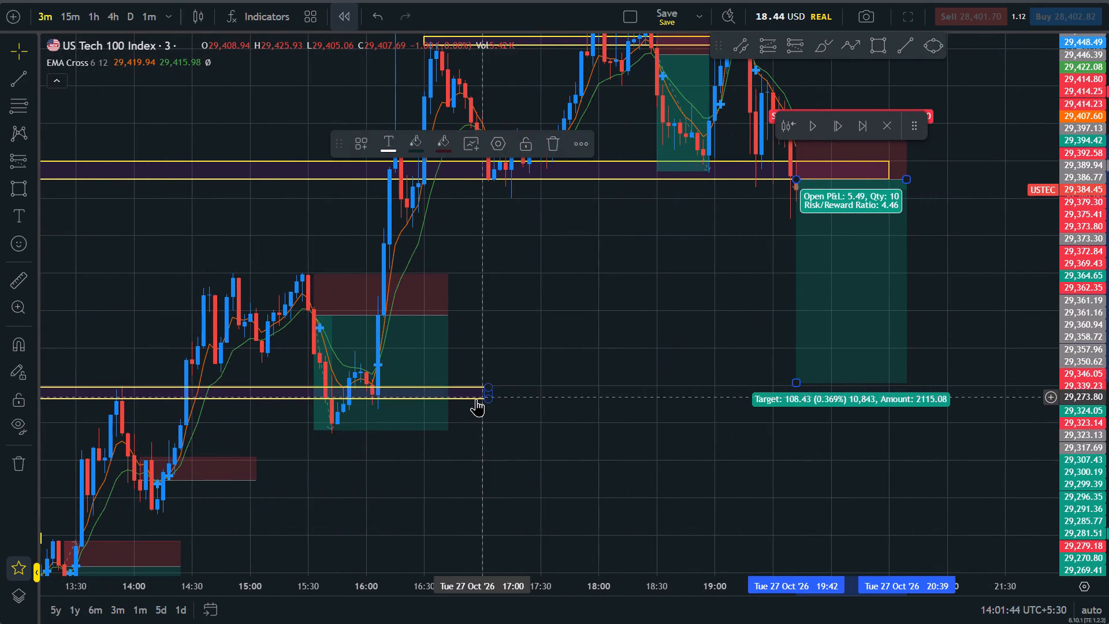
# Extend the lower price zone at about 29,273–29,279 forward in time to 21:45.
pyautogui.moveTo(489, 392); pyautogui.dragTo(1036, 388)
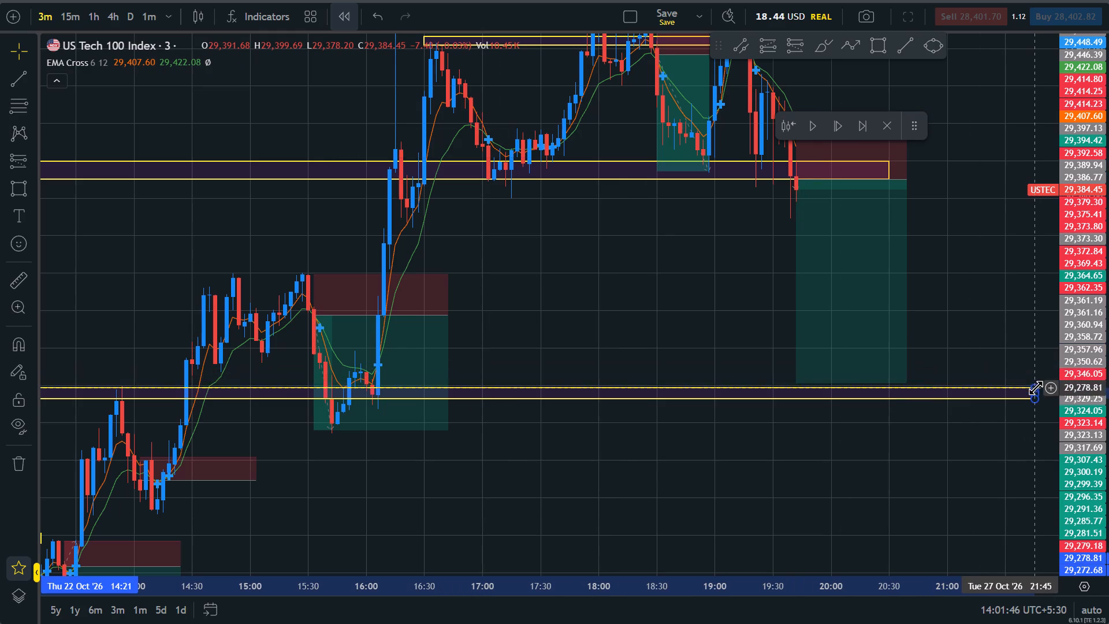
# Advance the bar replay by four candles to 19:54.
pyautogui.moveTo(1017, 336); pyautogui.dragTo(1010, 430)
pyautogui.scroll(3, 1010, 430)
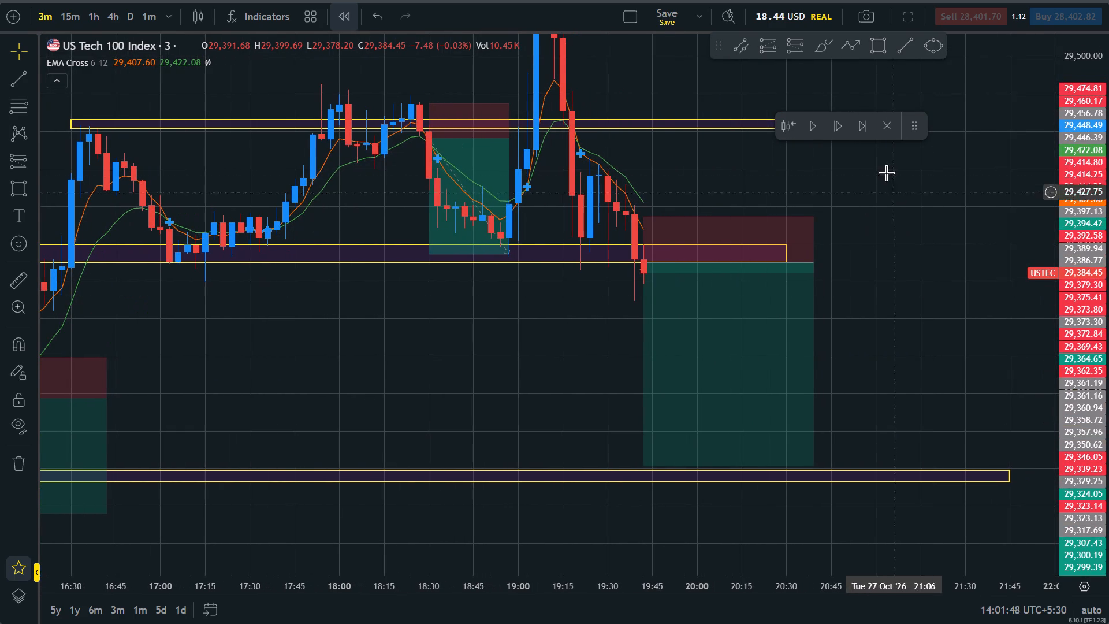
pyautogui.click(839, 126)
pyautogui.click(839, 126)
pyautogui.click(839, 126)
pyautogui.click(839, 126)
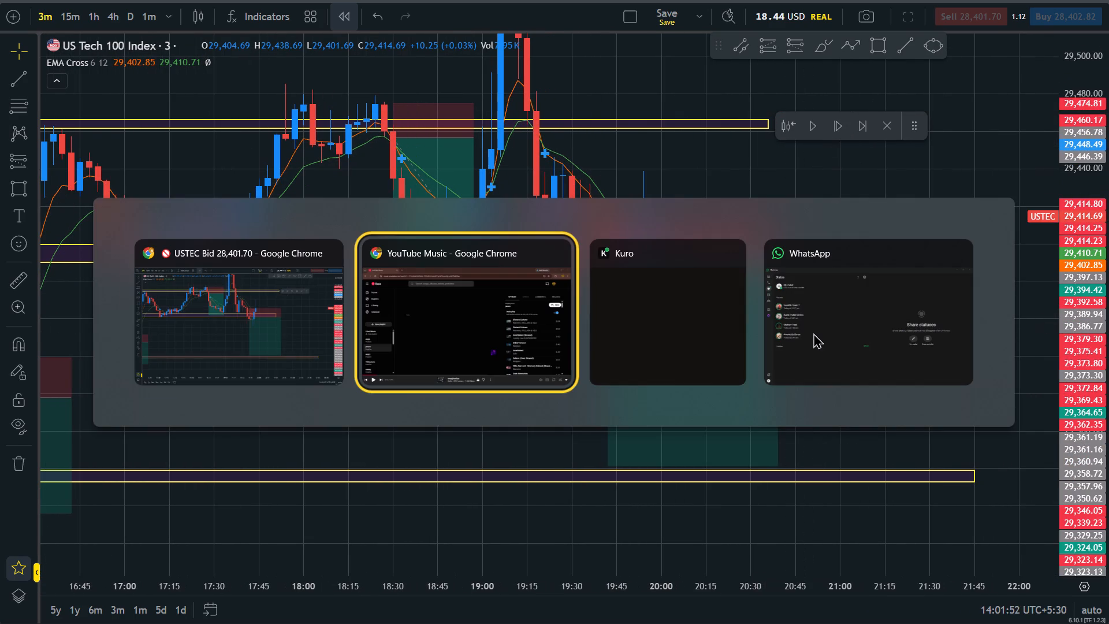
# Set the 19:42 short position's target to 29,389.93 and trim it to end at 19:57.
pyautogui.click(751, 358)
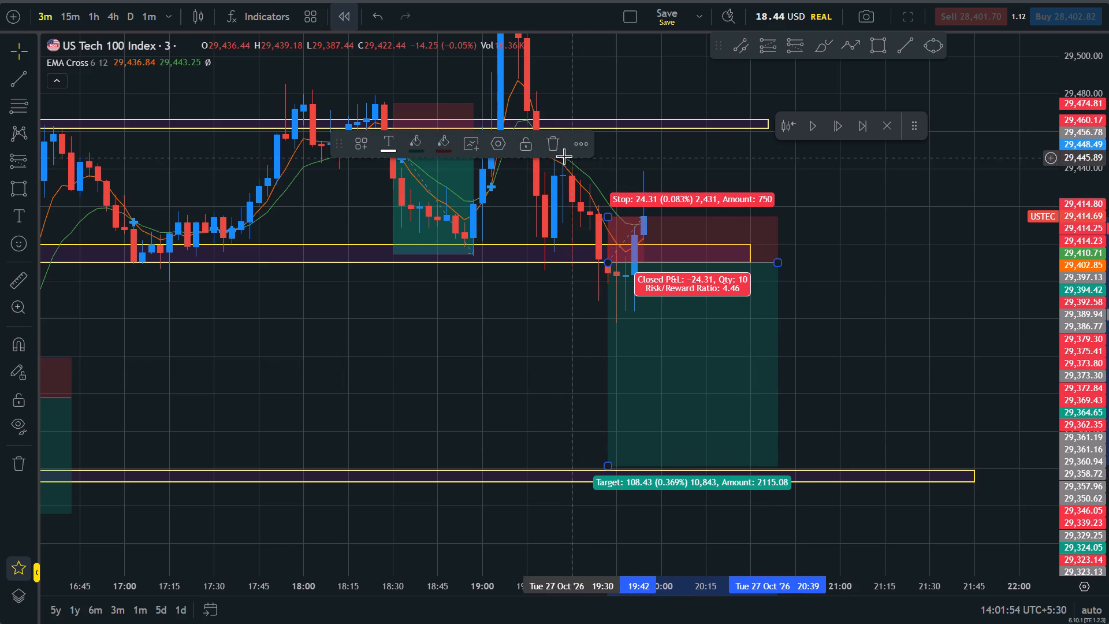
pyautogui.click(606, 460)
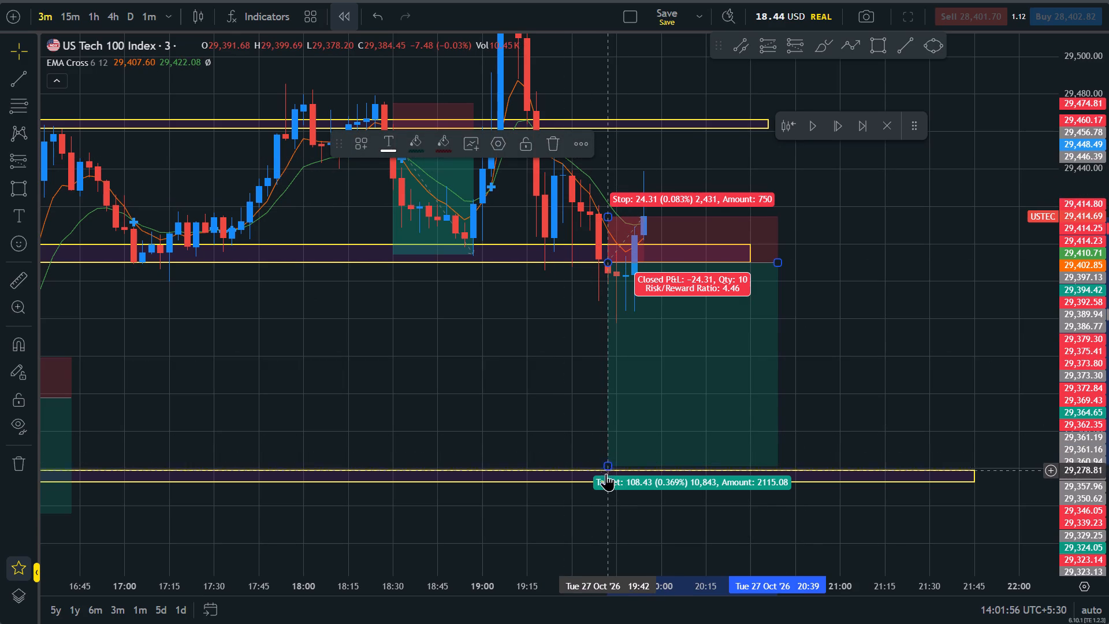
pyautogui.moveTo(607, 465); pyautogui.dragTo(631, 258)
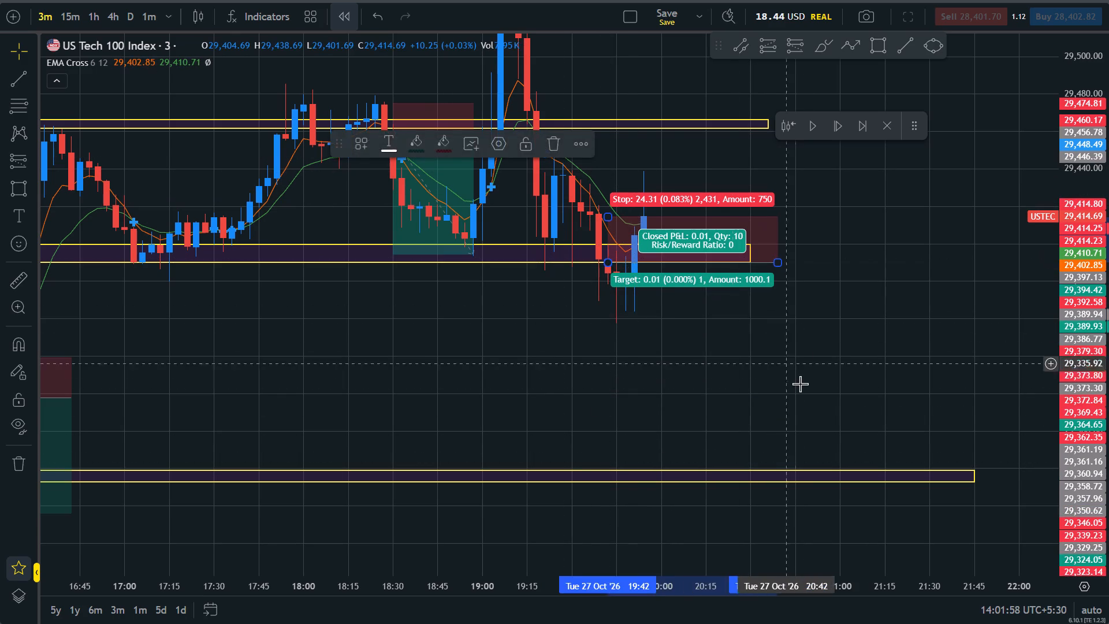
pyautogui.moveTo(803, 392); pyautogui.dragTo(734, 441)
pyautogui.moveTo(721, 299); pyautogui.dragTo(569, 281)
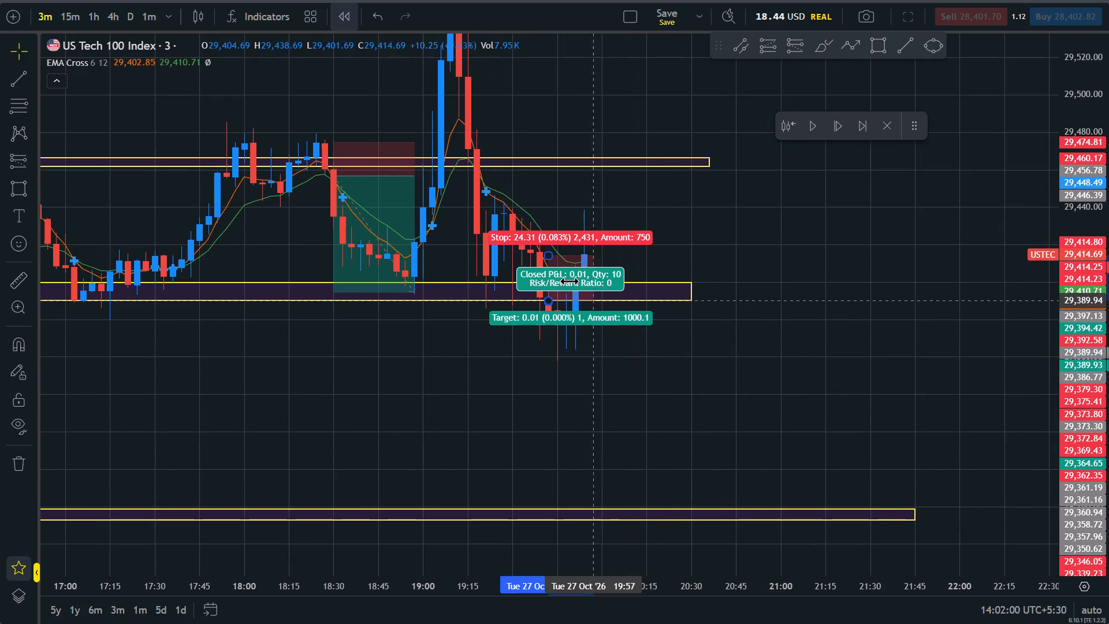
pyautogui.moveTo(569, 281); pyautogui.dragTo(590, 280)
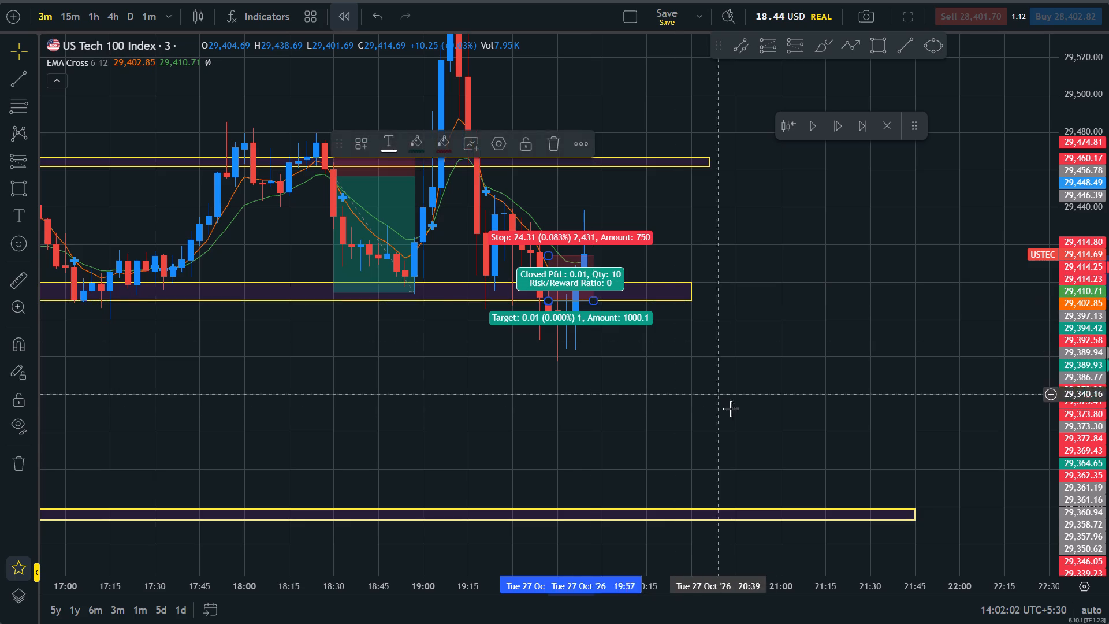
# Extend the price zone just above 29,390 to 21:12 with its upper edge at about 29,397.
pyautogui.moveTo(733, 411); pyautogui.dragTo(872, 530)
pyautogui.moveTo(820, 396); pyautogui.dragTo(944, 398)
pyautogui.click(907, 377)
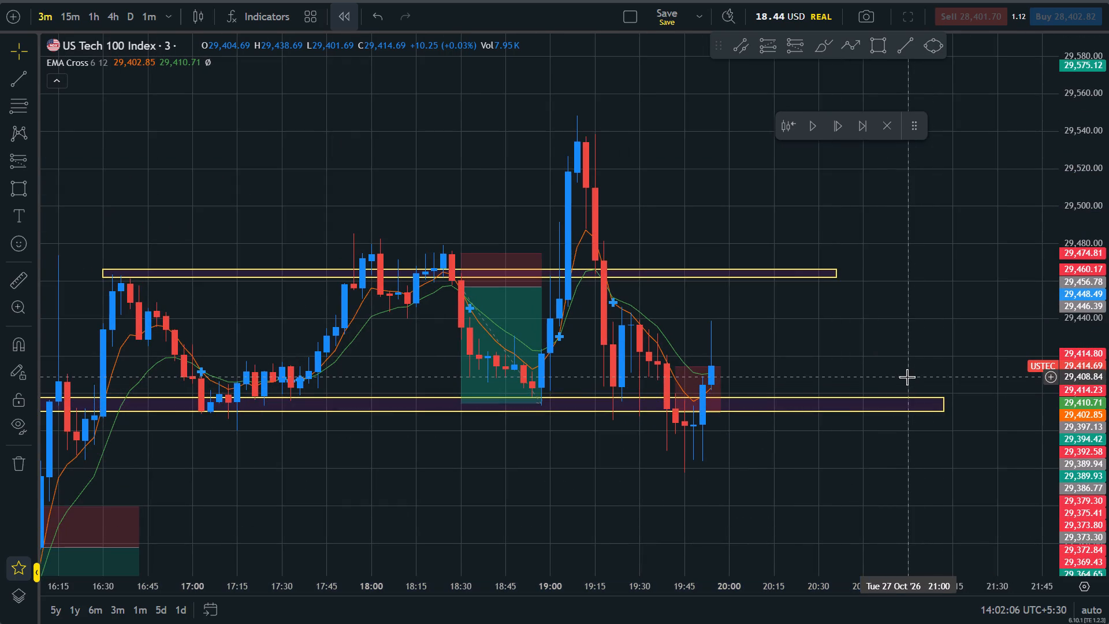
# Examine the 19:42 short position and the latest candles against the two nearest price zones.
pyautogui.moveTo(1108, 551); pyautogui.dragTo(1106, 394)
pyautogui.moveTo(940, 441); pyautogui.dragTo(1011, 313)
pyautogui.scroll(-1, 1011, 313)
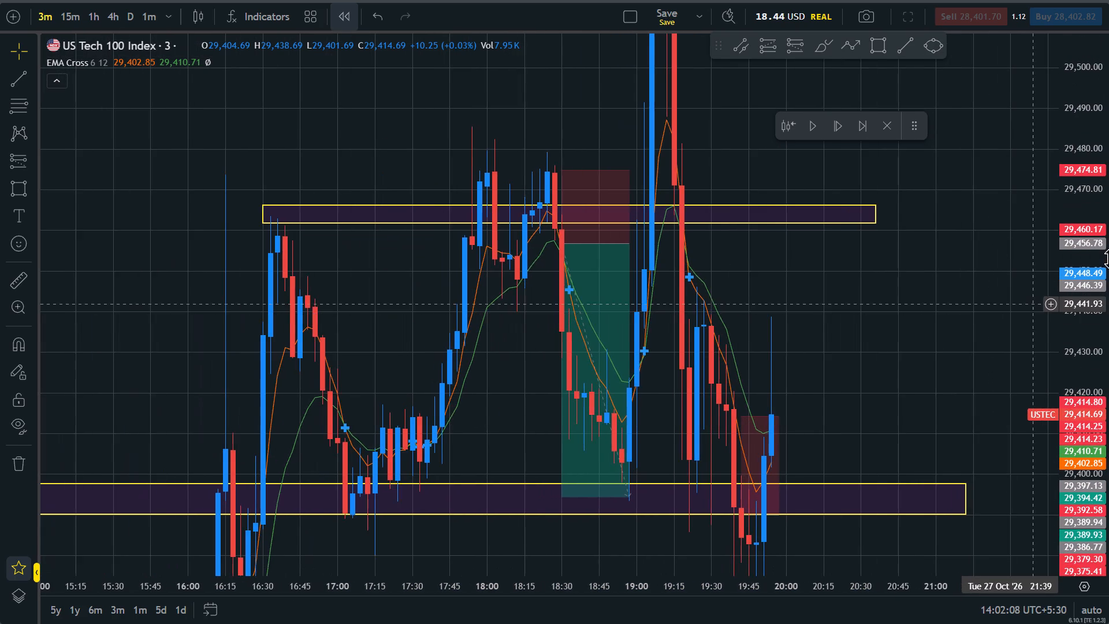
pyautogui.moveTo(1108, 399); pyautogui.dragTo(1108, 492)
pyautogui.moveTo(849, 414); pyautogui.dragTo(868, 377)
pyautogui.scroll(1, 868, 377)
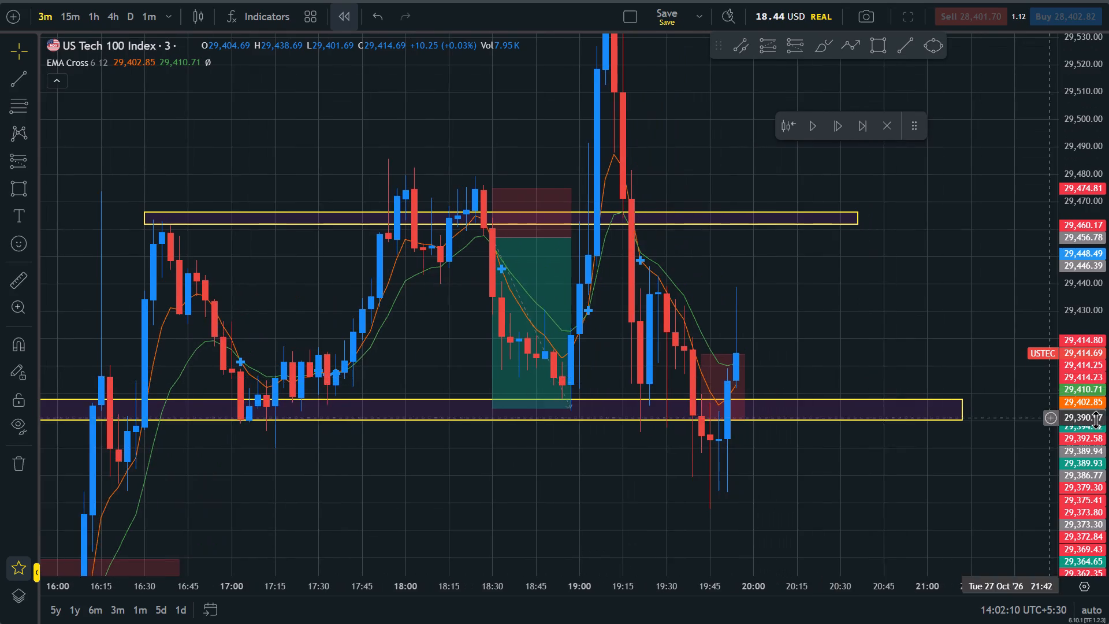
pyautogui.moveTo(1099, 417); pyautogui.dragTo(1104, 250)
pyautogui.moveTo(884, 341); pyautogui.dragTo(907, 243)
pyautogui.moveTo(1108, 207); pyautogui.dragTo(1108, 321)
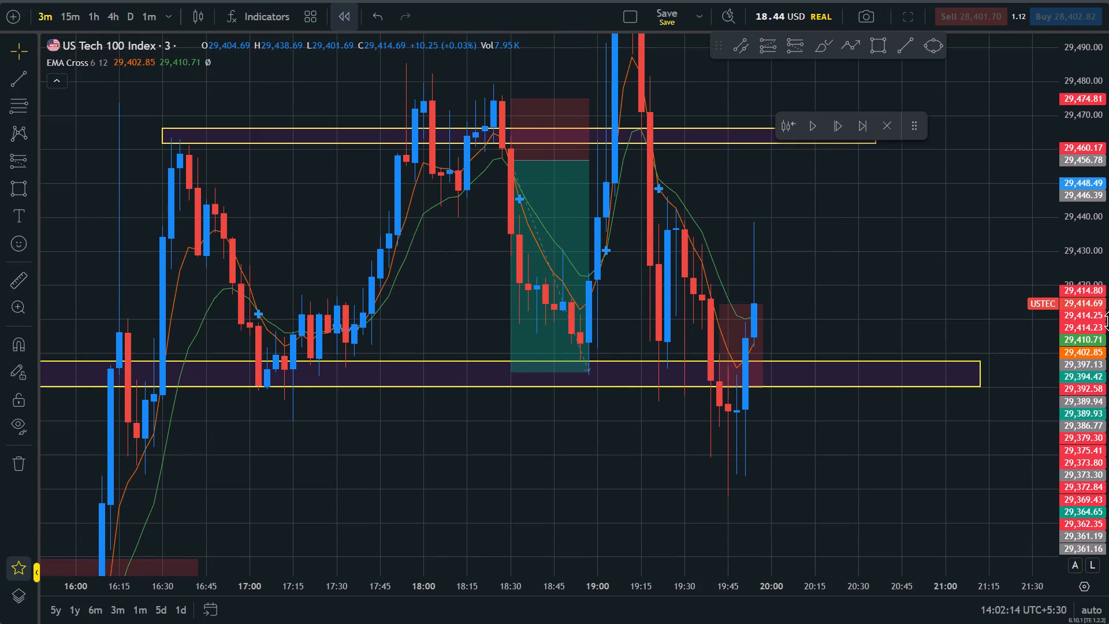
pyautogui.scroll(1, 1108, 321)
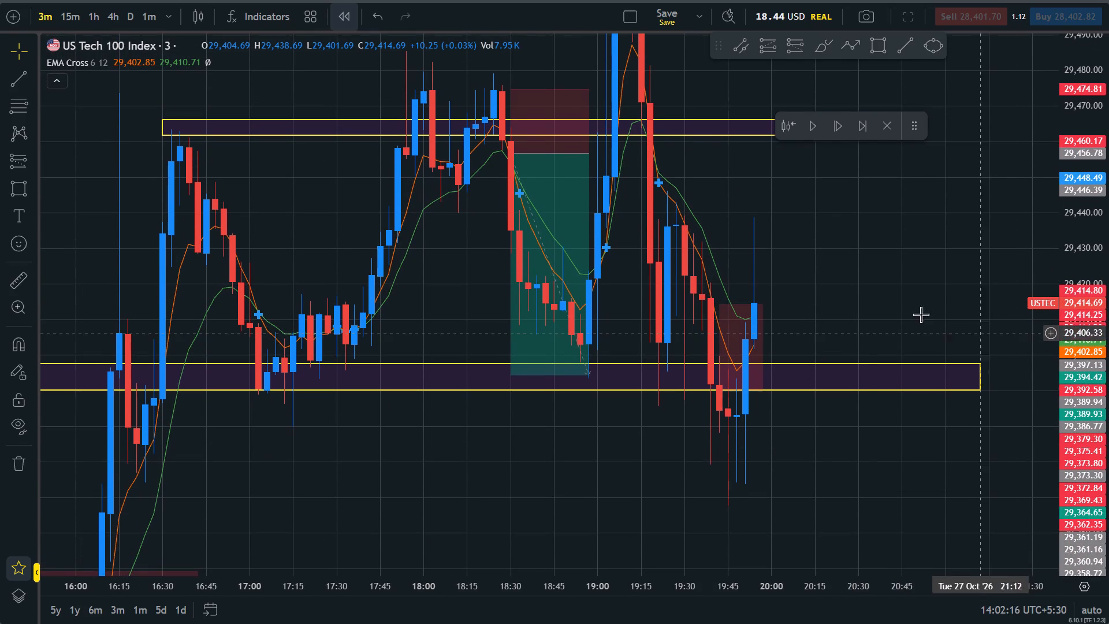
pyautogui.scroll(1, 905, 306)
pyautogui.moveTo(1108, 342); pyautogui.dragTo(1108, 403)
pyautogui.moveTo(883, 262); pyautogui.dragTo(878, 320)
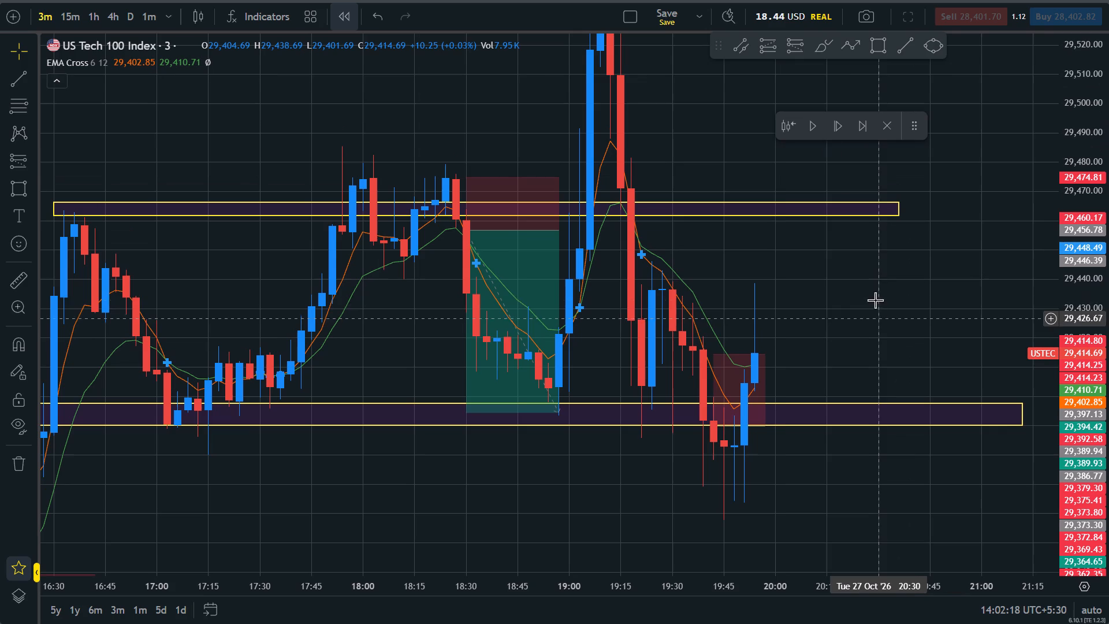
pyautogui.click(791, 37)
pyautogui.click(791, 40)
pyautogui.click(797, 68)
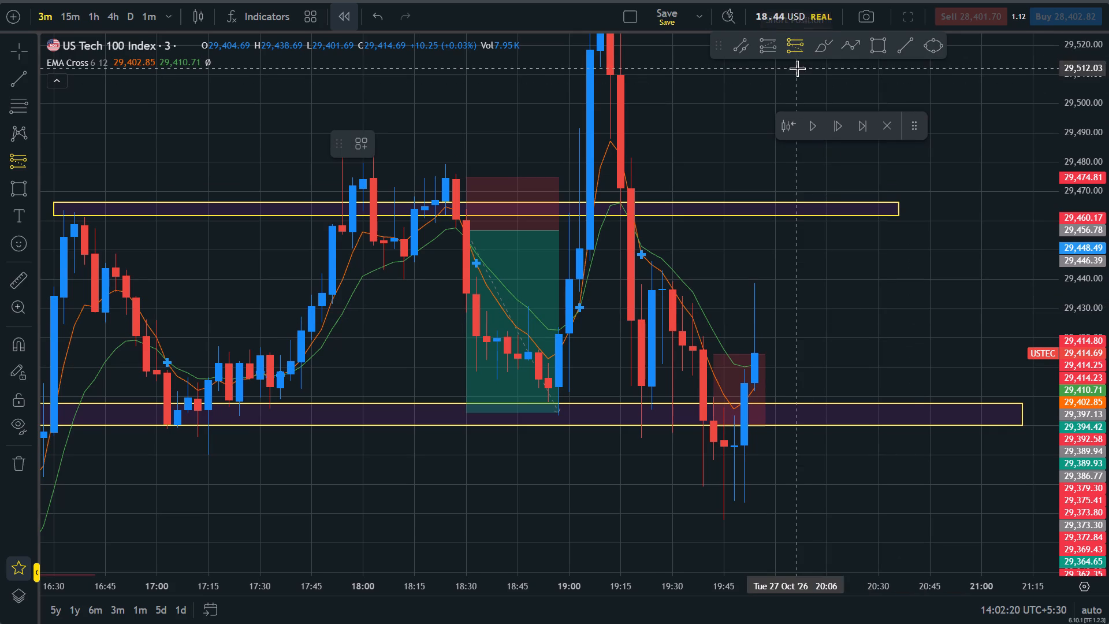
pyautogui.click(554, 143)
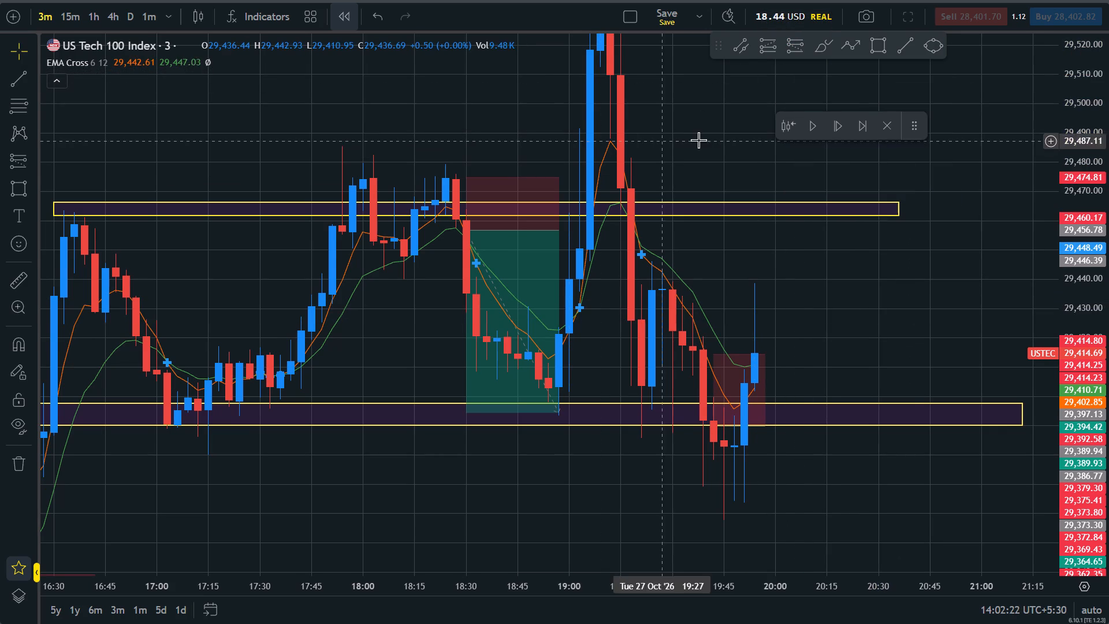
# Advance the bar replay by four candles to 20:06.
pyautogui.click(837, 131)
pyautogui.click(837, 131)
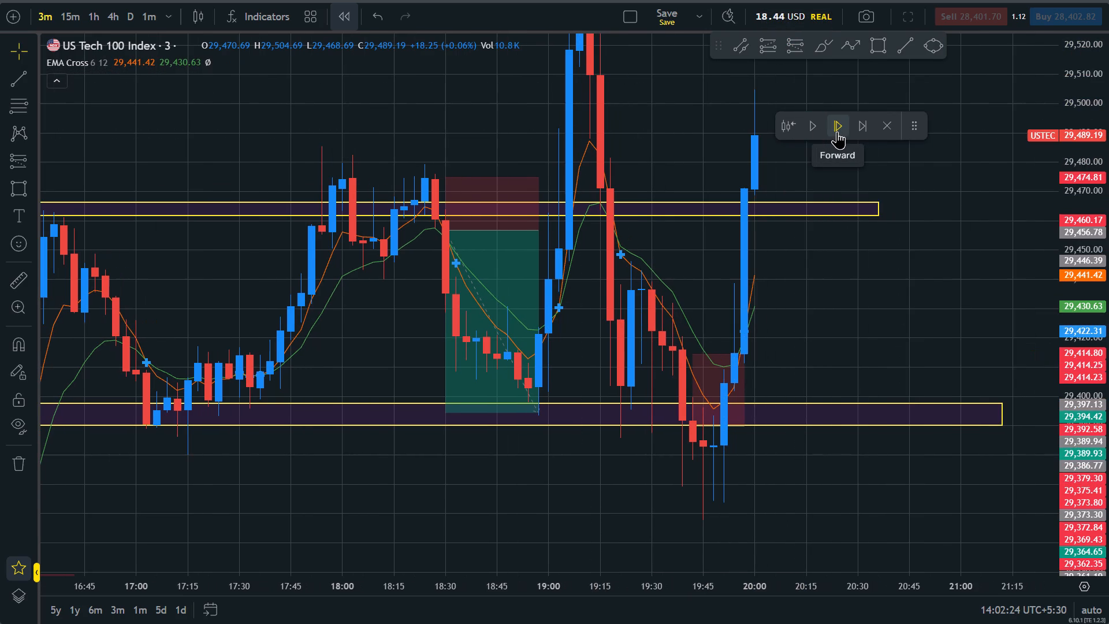
pyautogui.click(837, 131)
pyautogui.click(837, 131)
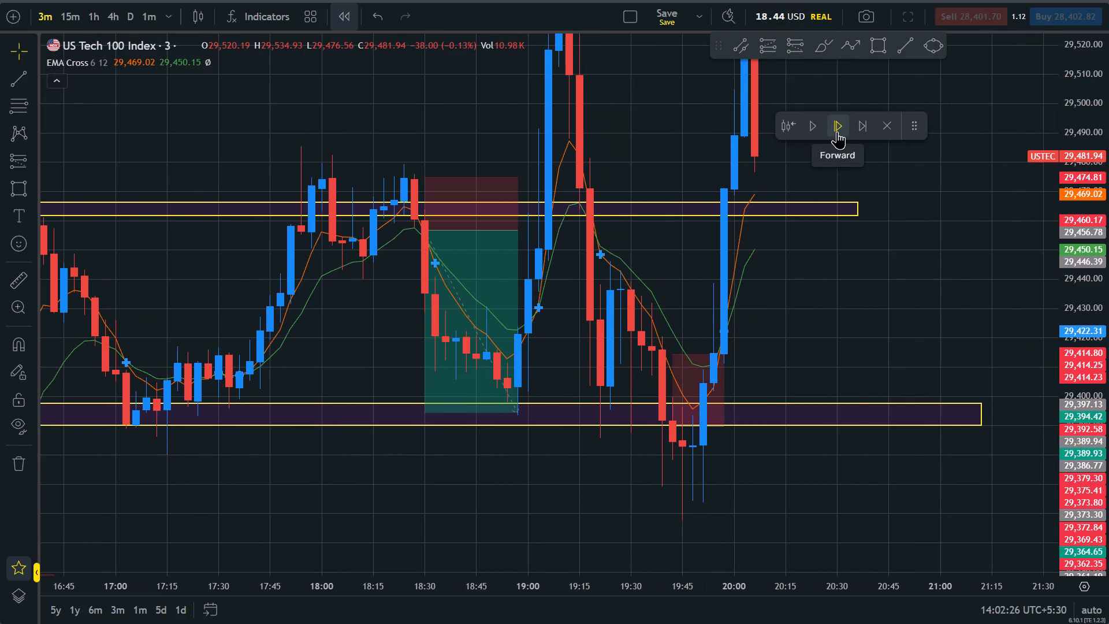
# Examine the latest candles up to 20:06 against the earlier highs and the nearby price zones.
pyautogui.moveTo(937, 284); pyautogui.dragTo(892, 422)
pyautogui.scroll(-6, 892, 422)
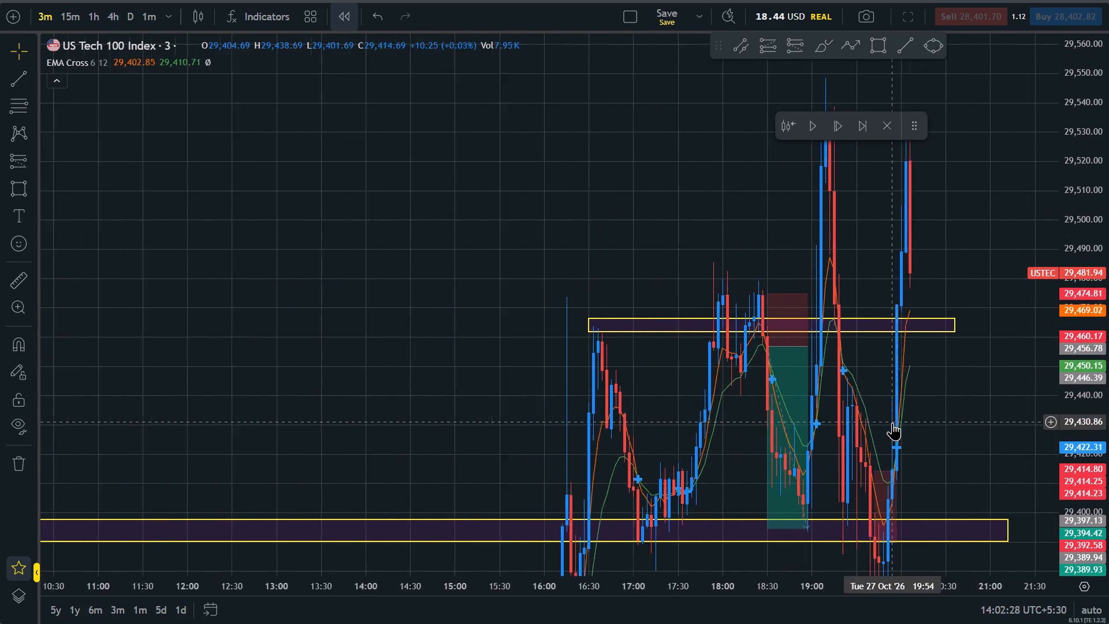
pyautogui.scroll(-2, 892, 422)
pyautogui.moveTo(1108, 374); pyautogui.dragTo(1107, 469)
pyautogui.scroll(5, 529, 112)
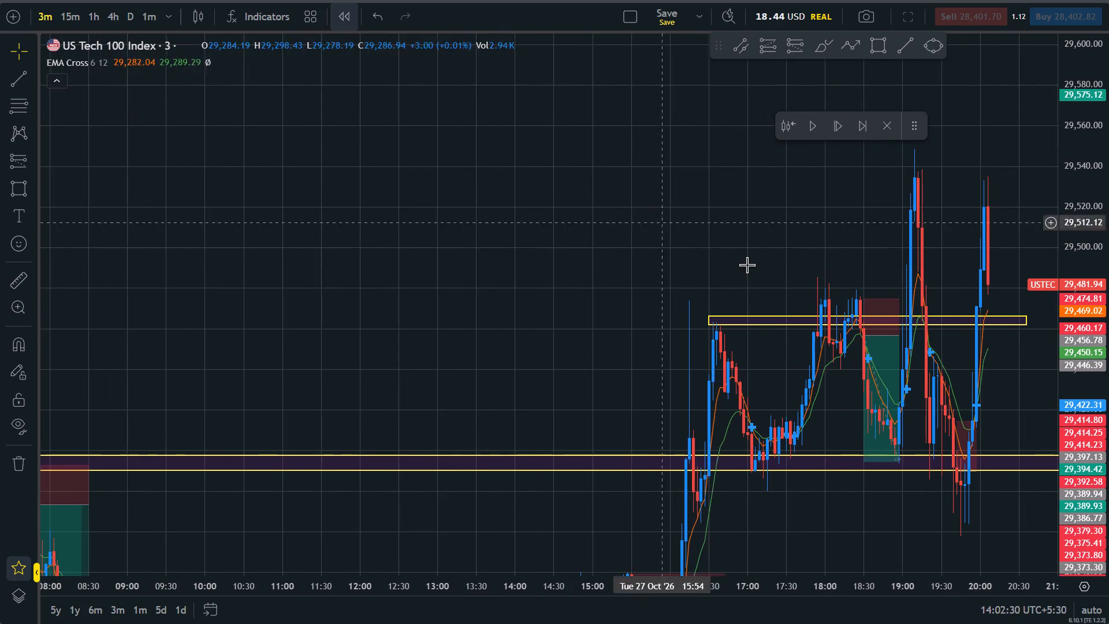
pyautogui.moveTo(864, 176); pyautogui.dragTo(634, 261)
pyautogui.scroll(1, 634, 261)
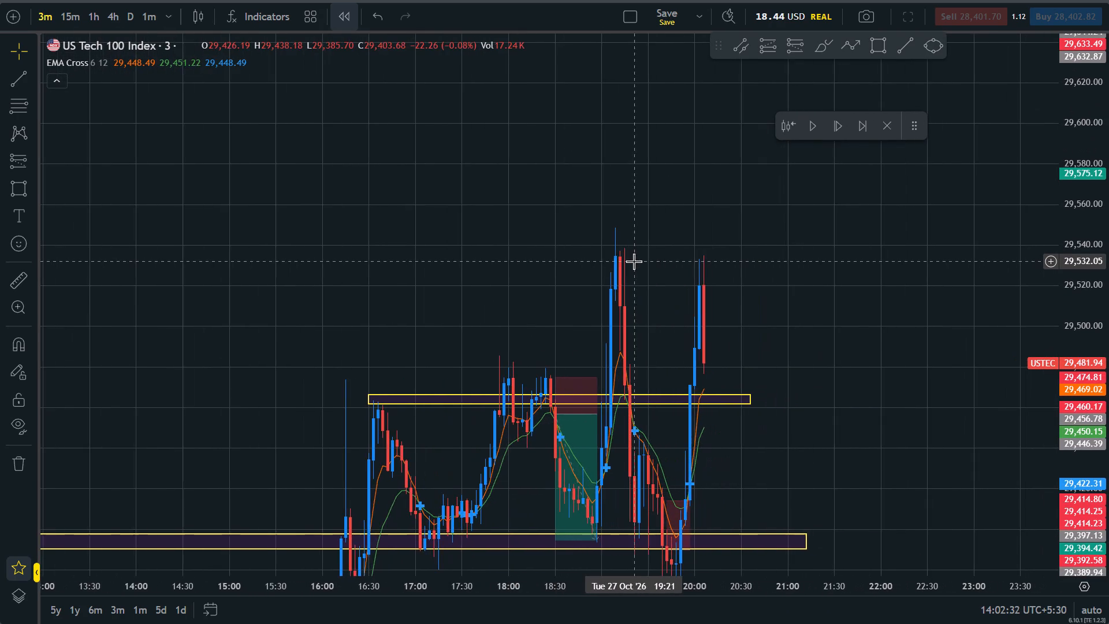
pyautogui.scroll(1, 634, 261)
pyautogui.click(847, 280)
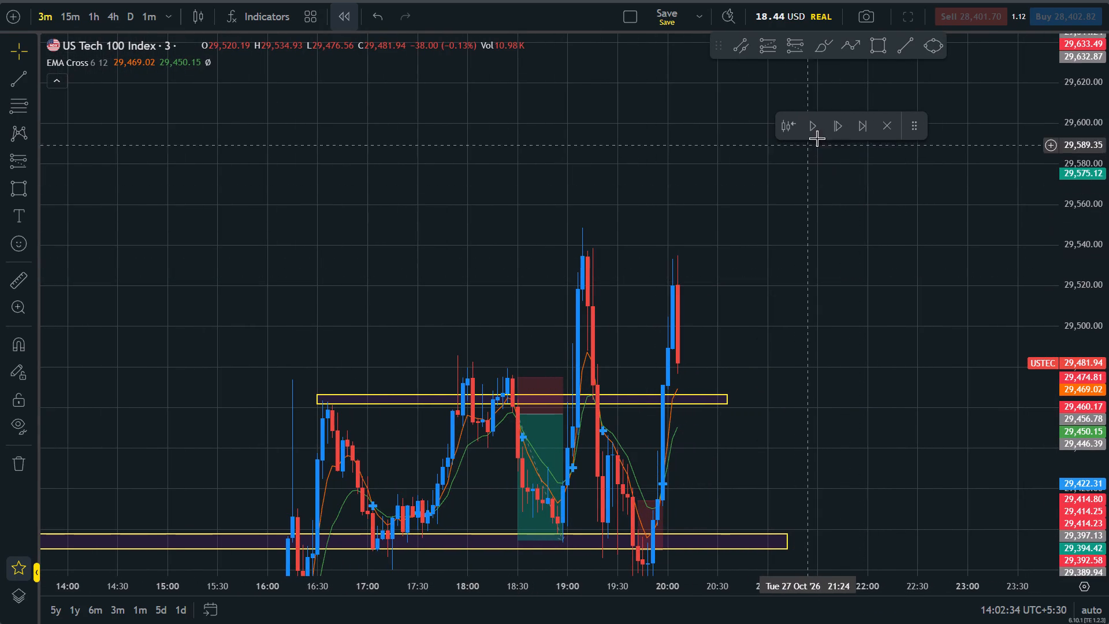
pyautogui.scroll(1, 790, 335)
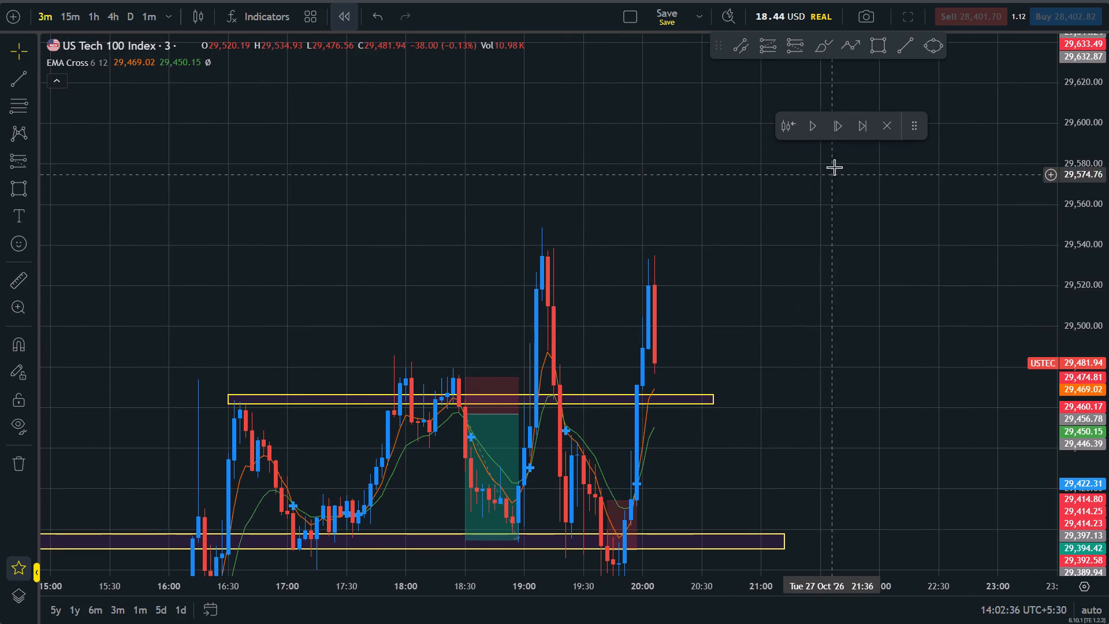
# Advance the bar replay candle by candle from 20:06 to 21:30.
pyautogui.click(840, 129)
pyautogui.click(840, 129)
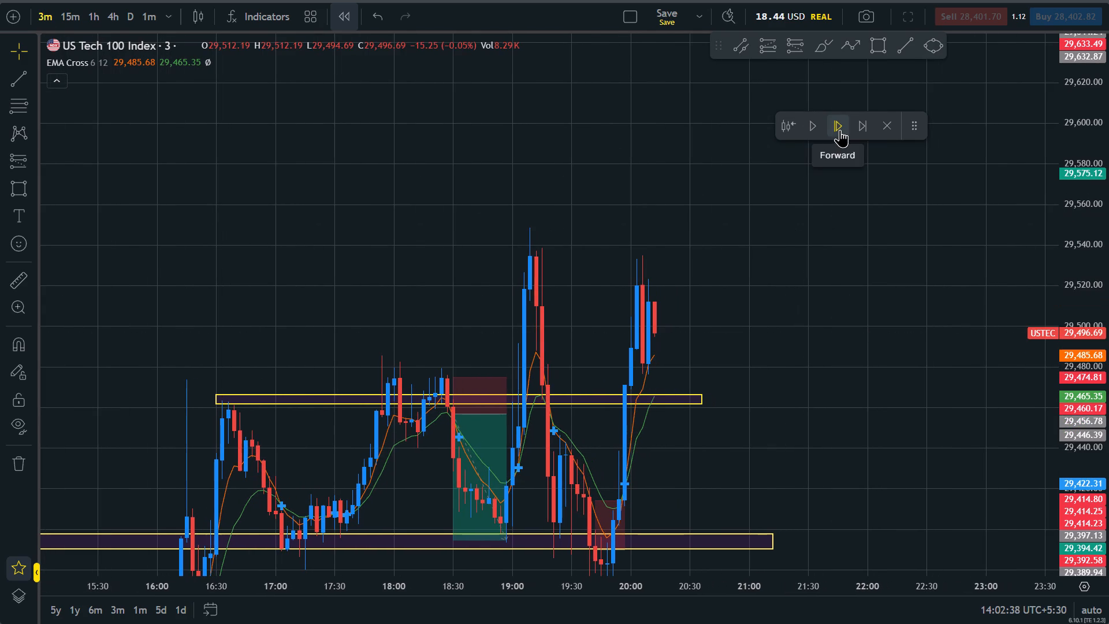
pyautogui.click(840, 129)
pyautogui.click(840, 129)
pyautogui.click(840, 129)
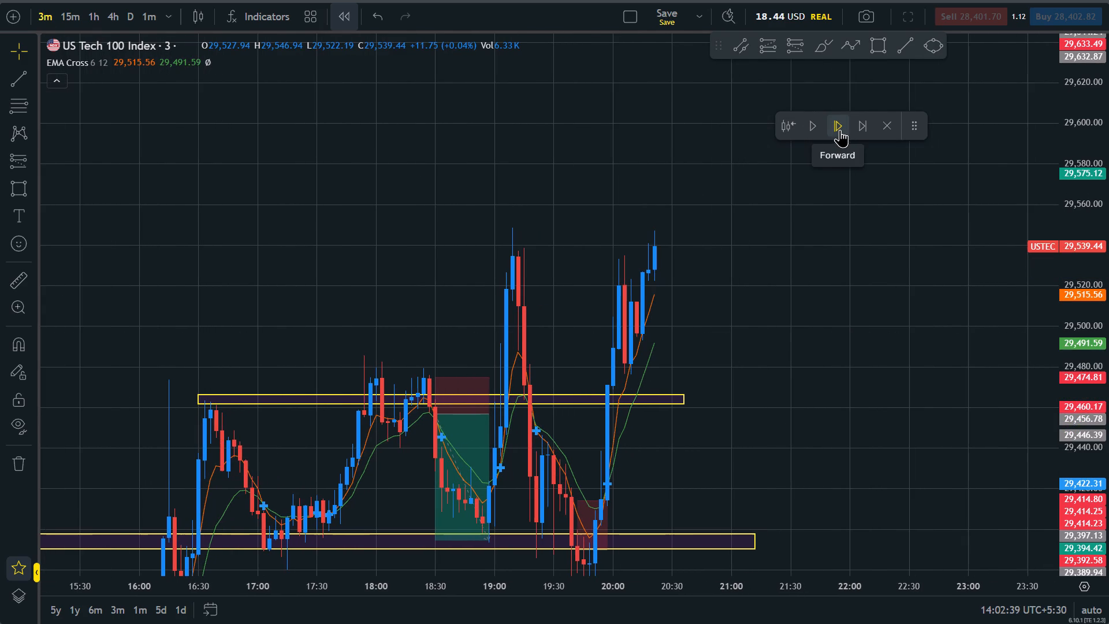
pyautogui.click(840, 129)
pyautogui.click(840, 129)
pyautogui.click(840, 129)
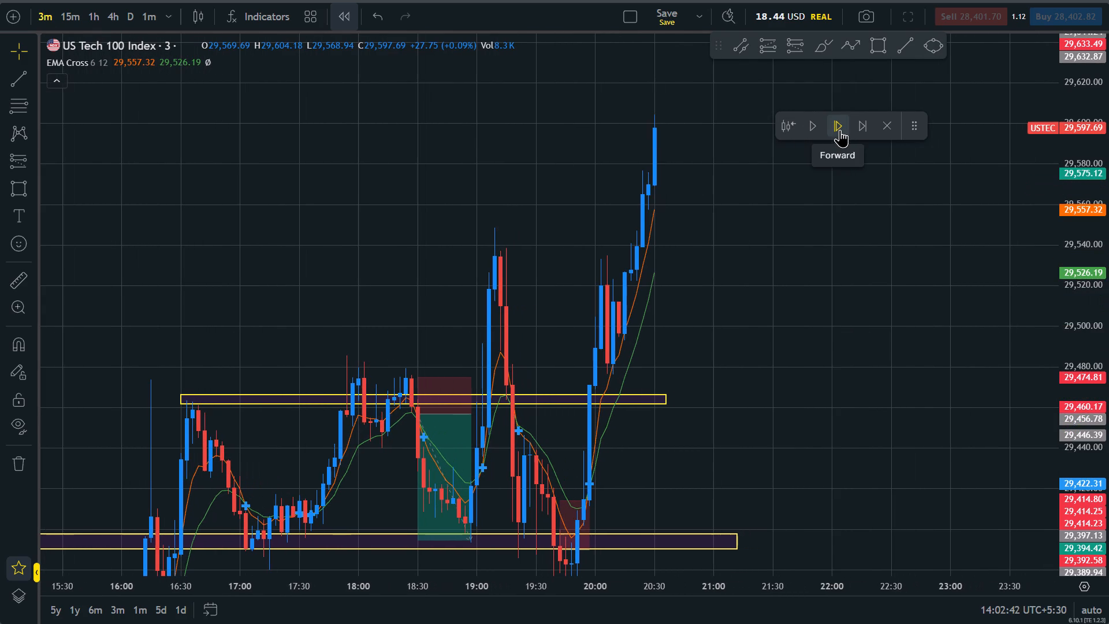
pyautogui.doubleClick(840, 129)
pyautogui.click(840, 129)
pyautogui.click(840, 129)
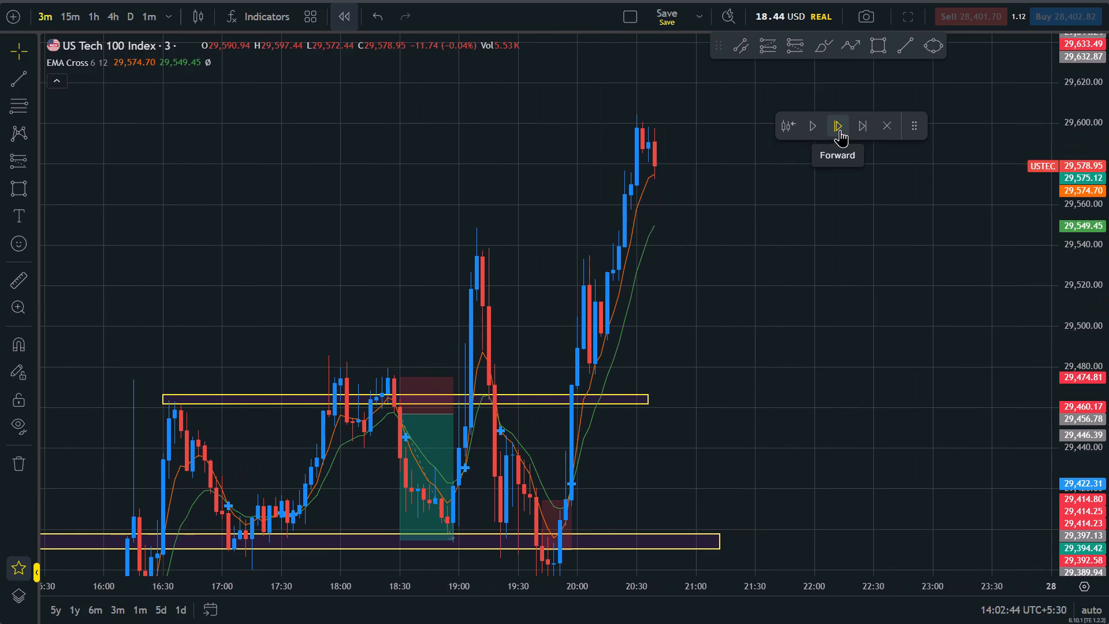
pyautogui.doubleClick(840, 129)
pyautogui.doubleClick(840, 129)
pyautogui.tripleClick(840, 129)
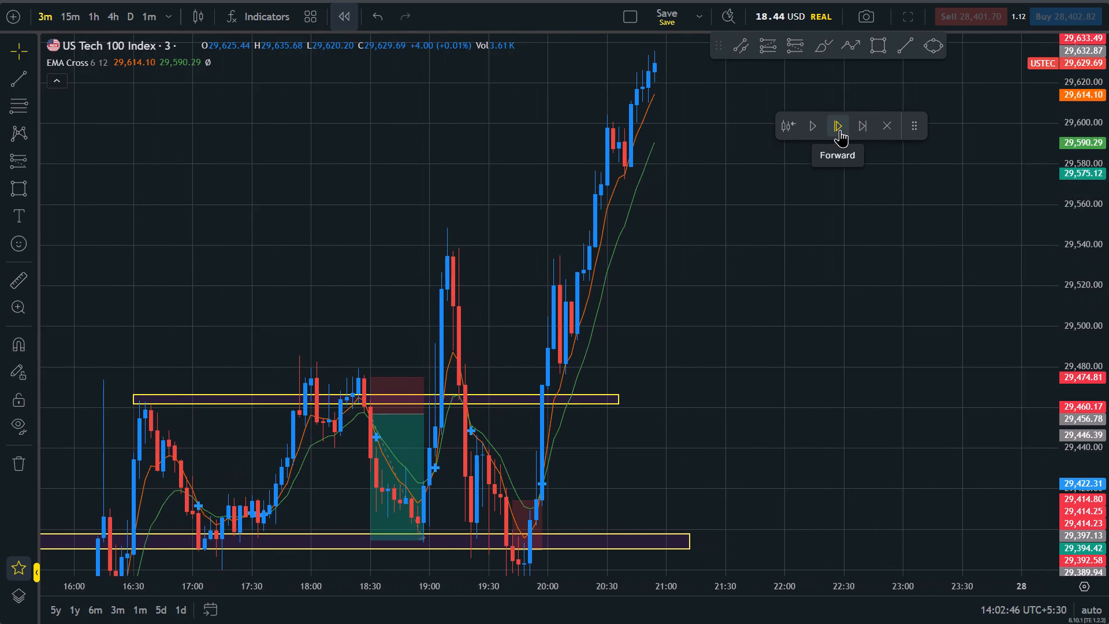
pyautogui.tripleClick(840, 129)
pyautogui.tripleClick(840, 129)
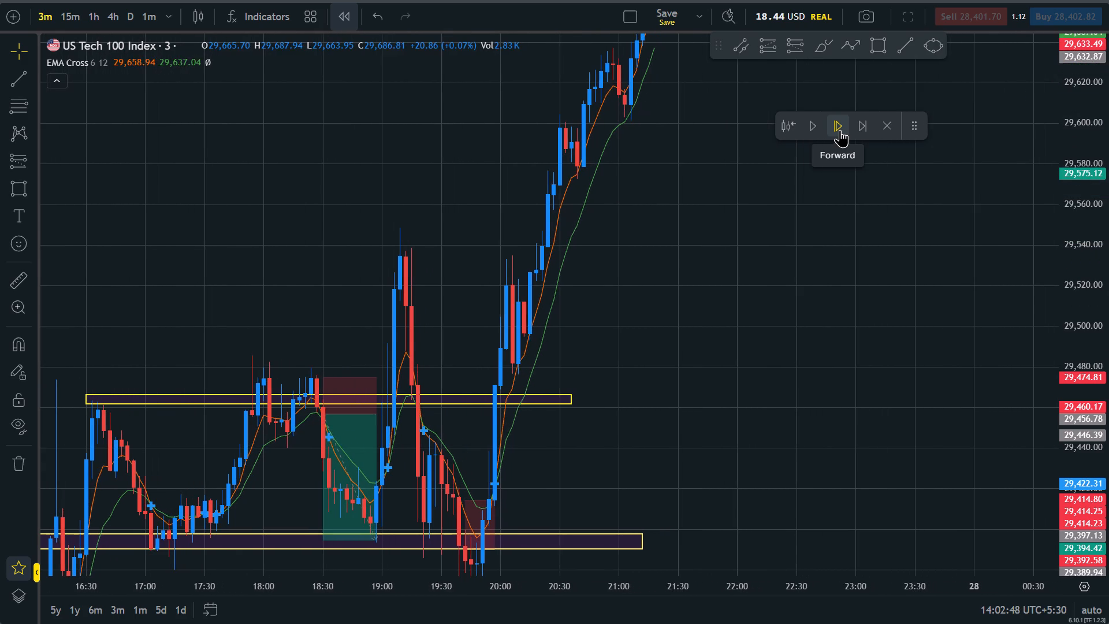
pyautogui.tripleClick(840, 129)
# Examine the price move up to 21:30 against the earlier short positions and price zones.
pyautogui.moveTo(650, 163); pyautogui.dragTo(675, 491)
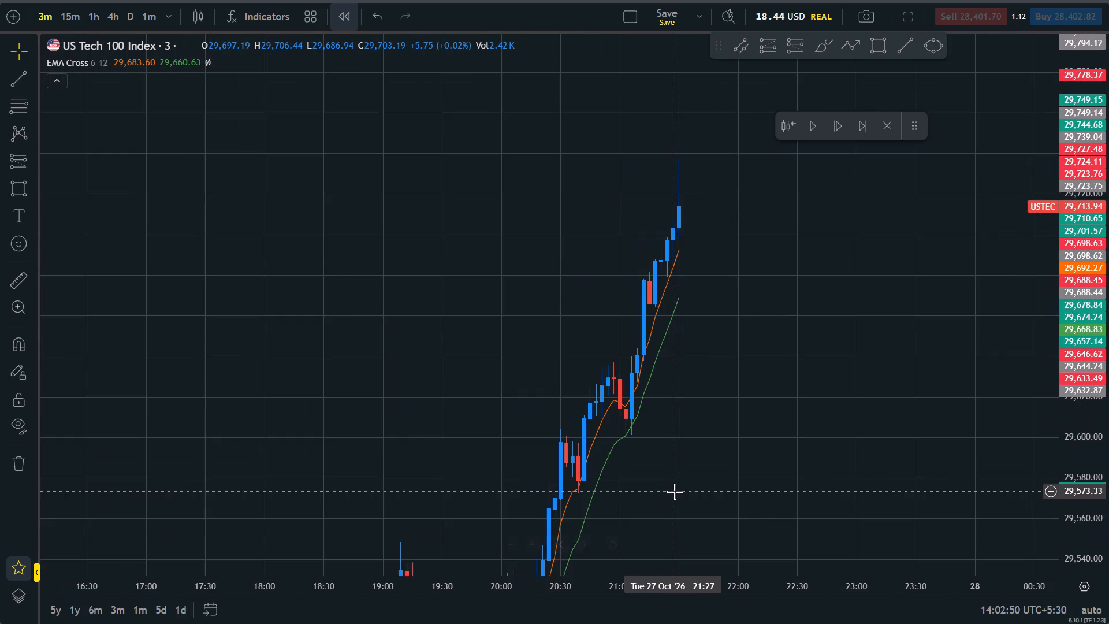
pyautogui.moveTo(678, 490); pyautogui.dragTo(694, 210)
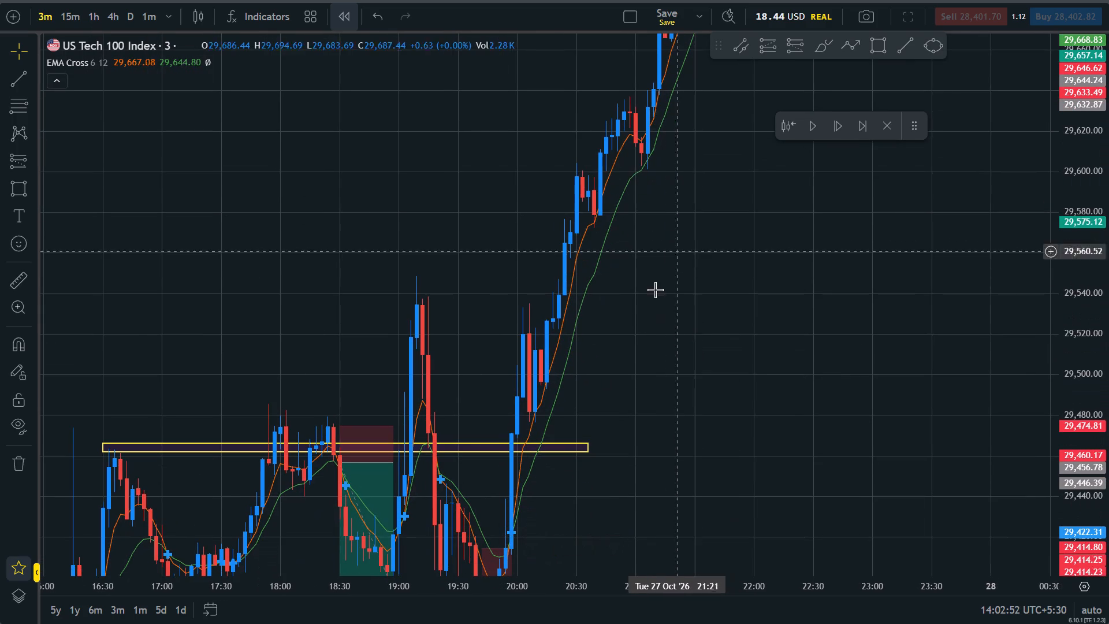
pyautogui.moveTo(635, 340); pyautogui.dragTo(654, 232)
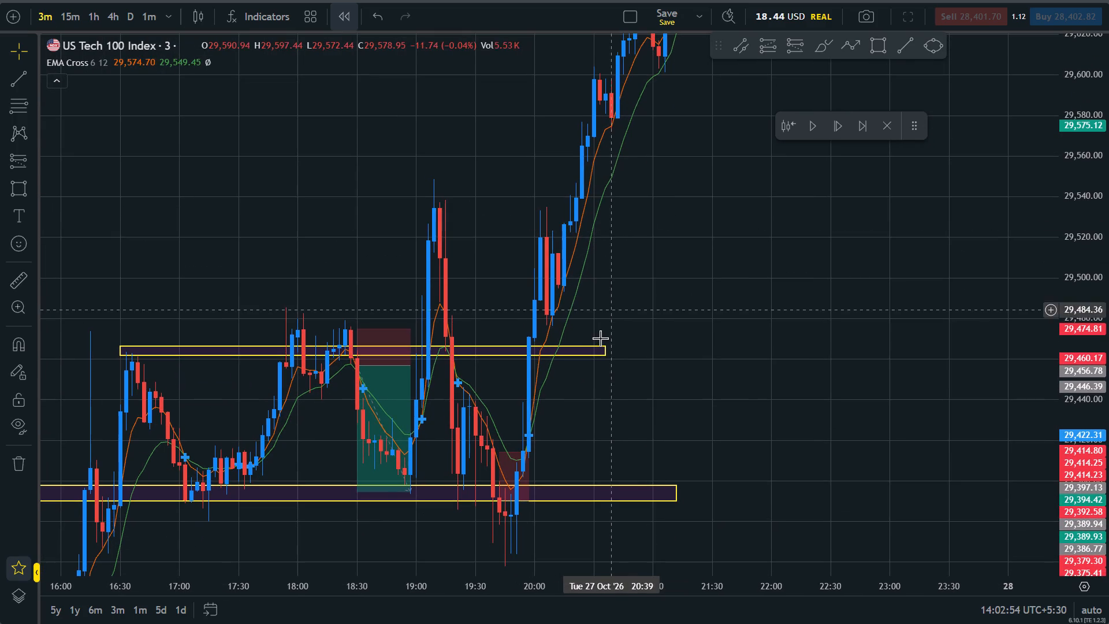
pyautogui.moveTo(554, 434); pyautogui.dragTo(789, 341)
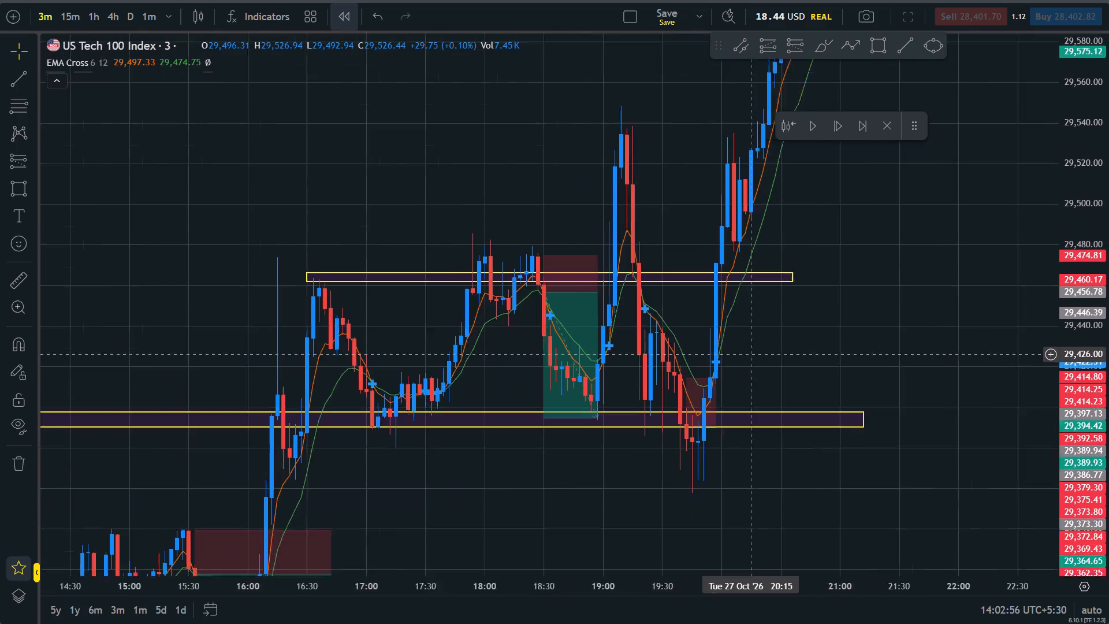
pyautogui.moveTo(789, 341); pyautogui.dragTo(796, 335)
pyautogui.hscroll(2, 796, 335)
pyautogui.moveTo(953, 323); pyautogui.dragTo(591, 551)
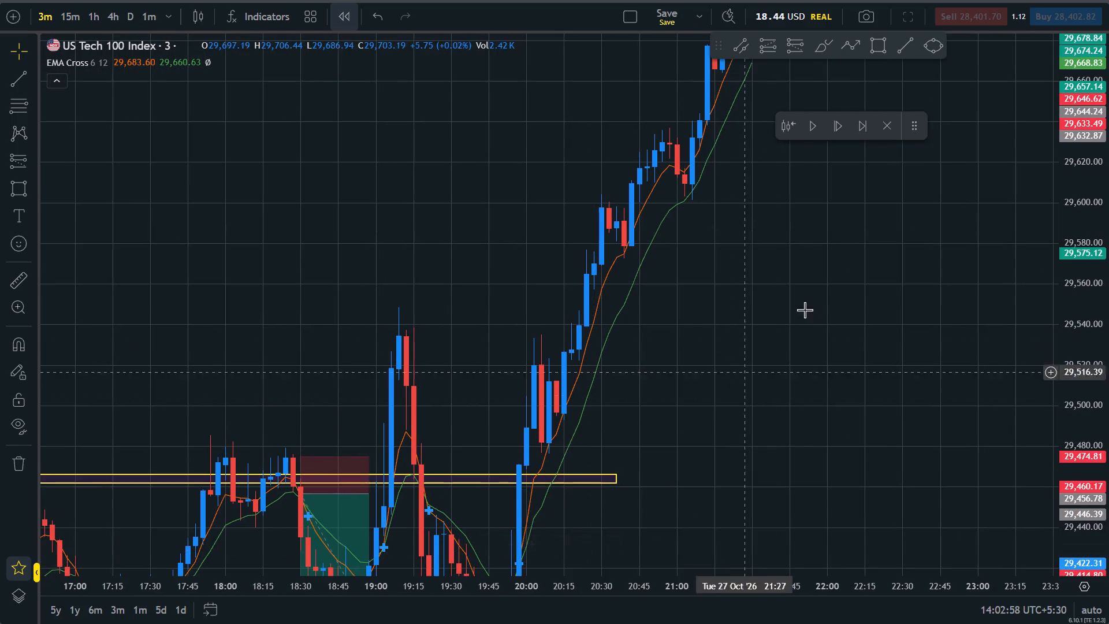
pyautogui.moveTo(812, 299); pyautogui.dragTo(587, 452)
pyautogui.scroll(-4, 587, 452)
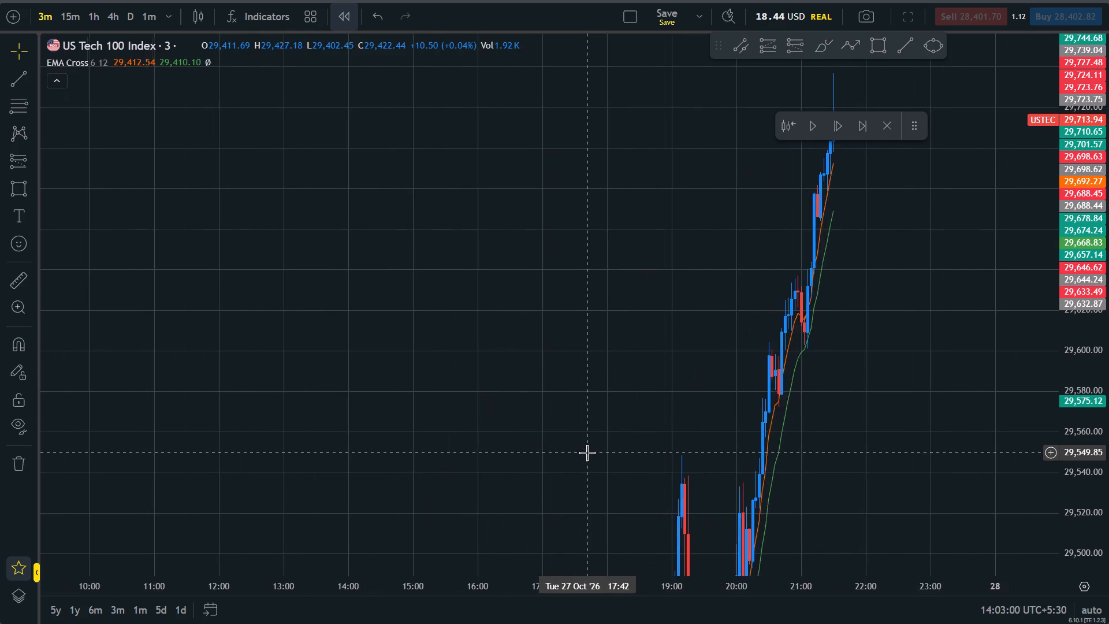
pyautogui.scroll(-2, 587, 452)
pyautogui.moveTo(1108, 400); pyautogui.dragTo(1100, 623)
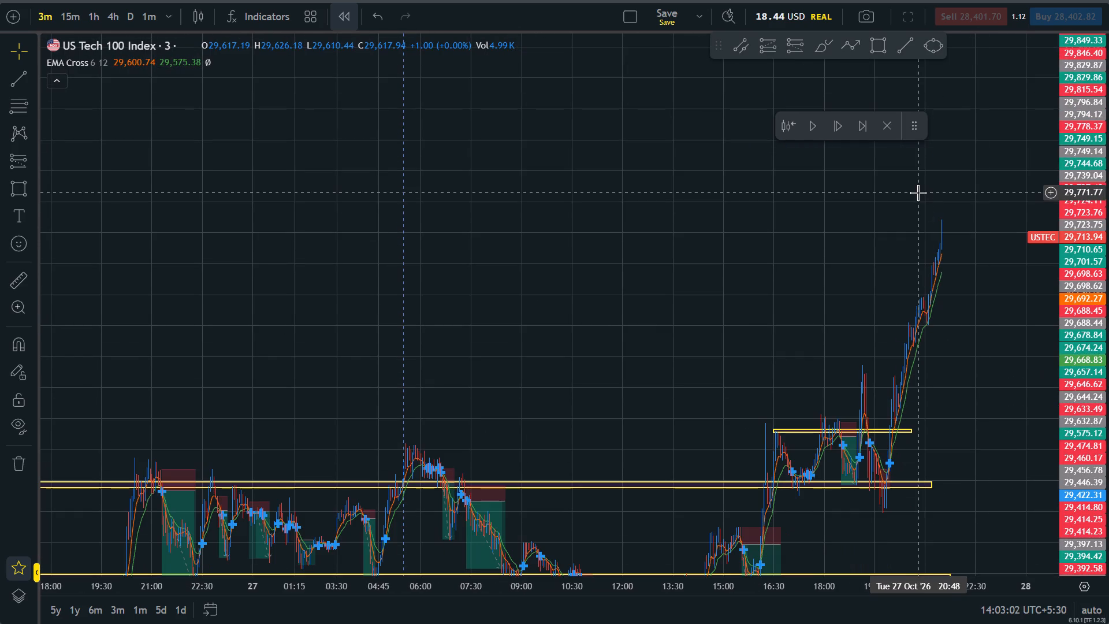
pyautogui.scroll(9, 1011, 358)
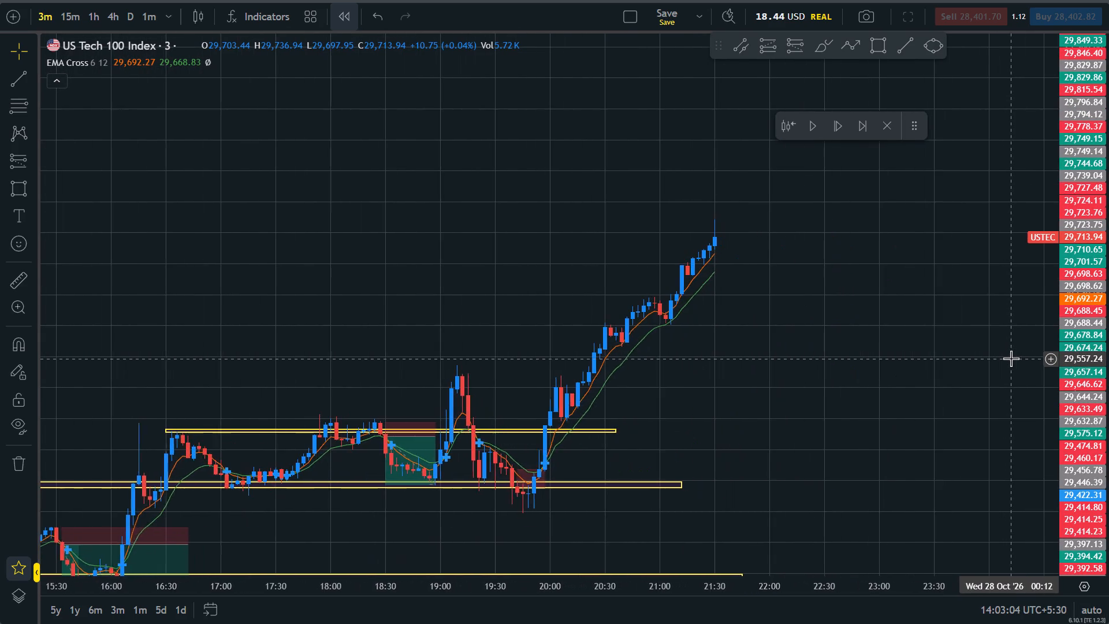
pyautogui.scroll(2, 1011, 358)
pyautogui.moveTo(1108, 504); pyautogui.dragTo(1078, 181)
pyautogui.moveTo(816, 352); pyautogui.dragTo(795, 439)
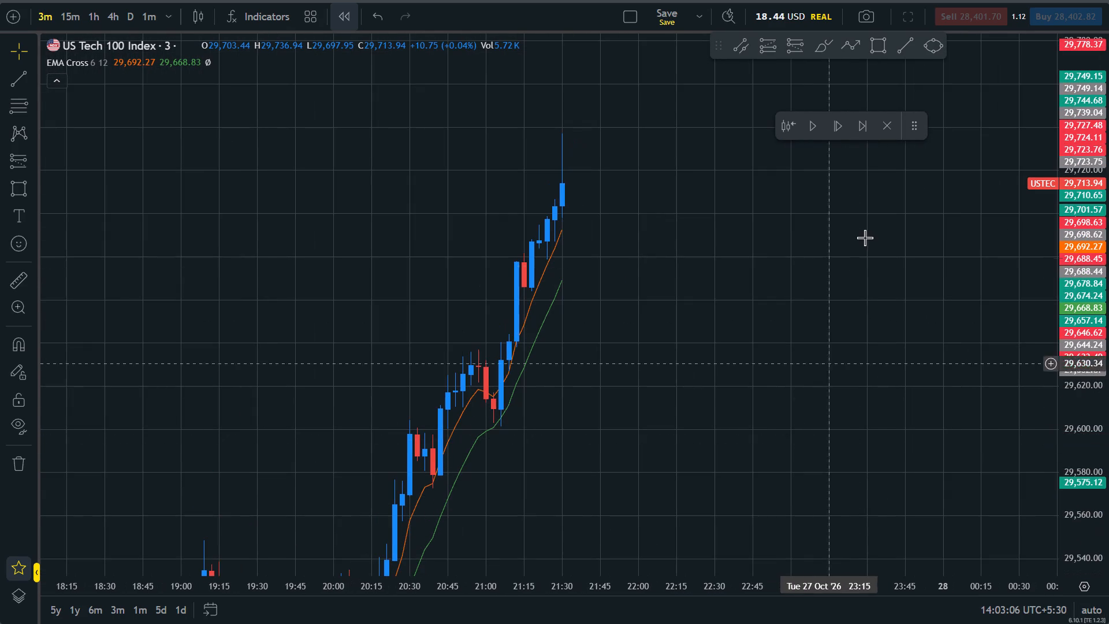
# Advance the bar replay by twelve candles to 22:06.
pyautogui.click(836, 124)
pyautogui.tripleClick(836, 124)
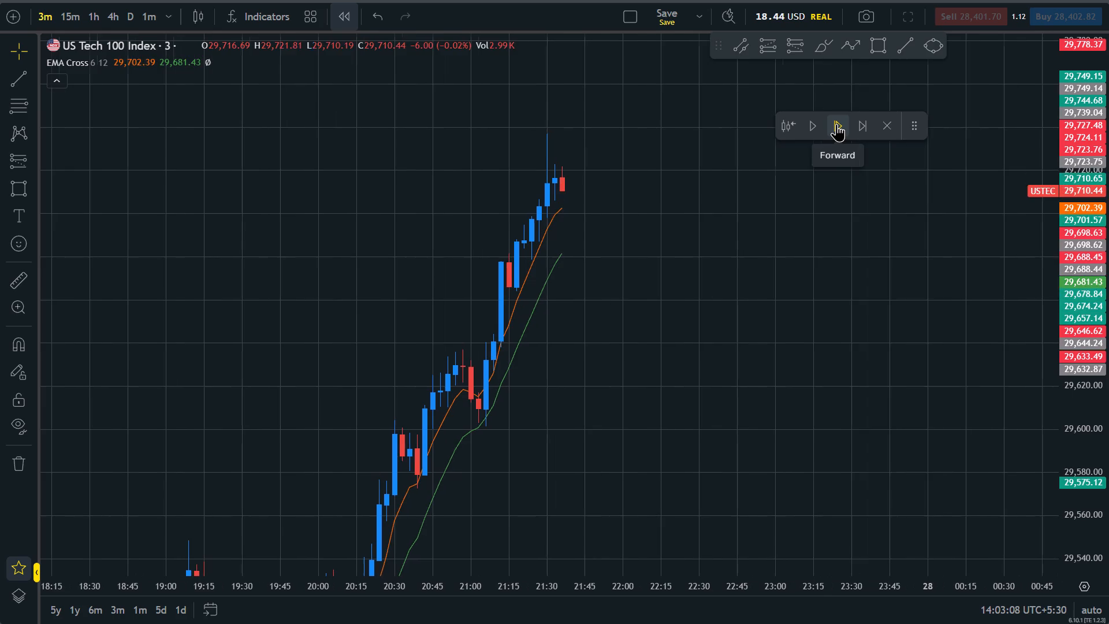
pyautogui.tripleClick(836, 124)
pyautogui.click(836, 124)
pyautogui.doubleClick(836, 124)
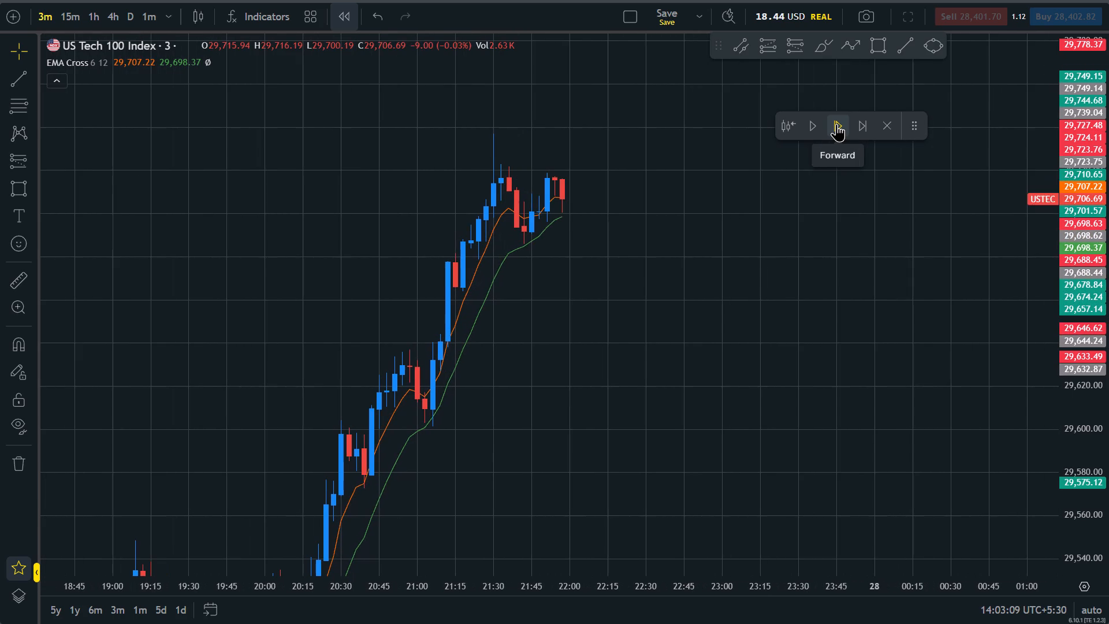
pyautogui.doubleClick(836, 124)
# Extend the older price zone at about 29,699 to 29,708 forward to 00:36 on 28 October.
pyautogui.moveTo(1108, 437); pyautogui.dragTo(1101, 238)
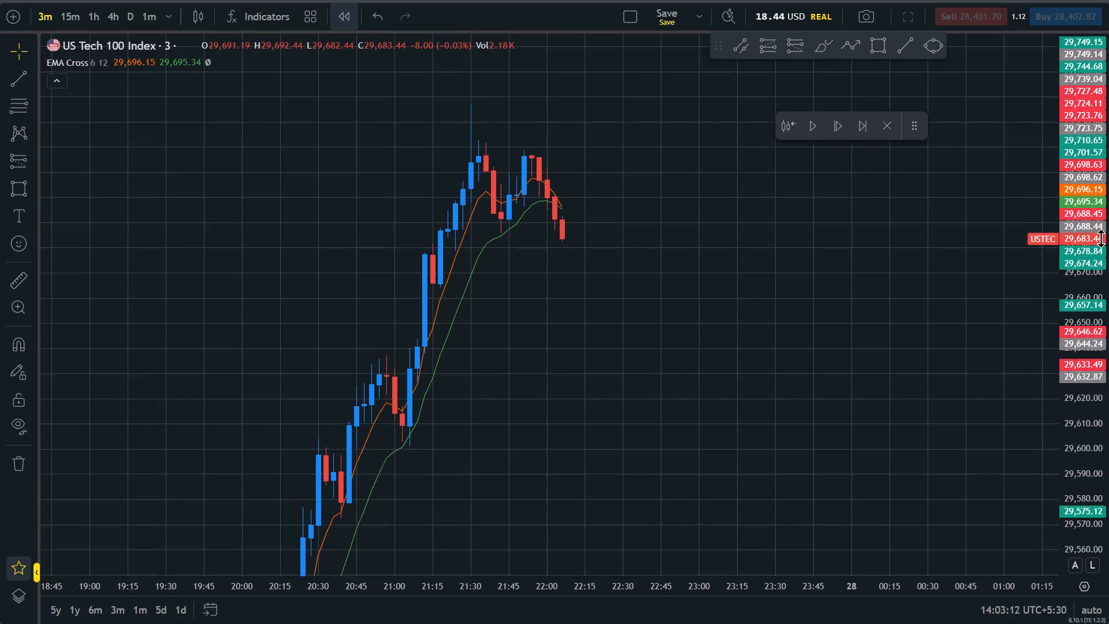
pyautogui.moveTo(1101, 238); pyautogui.dragTo(1075, 184)
pyautogui.moveTo(939, 270); pyautogui.dragTo(880, 440)
pyautogui.scroll(-14, 880, 440)
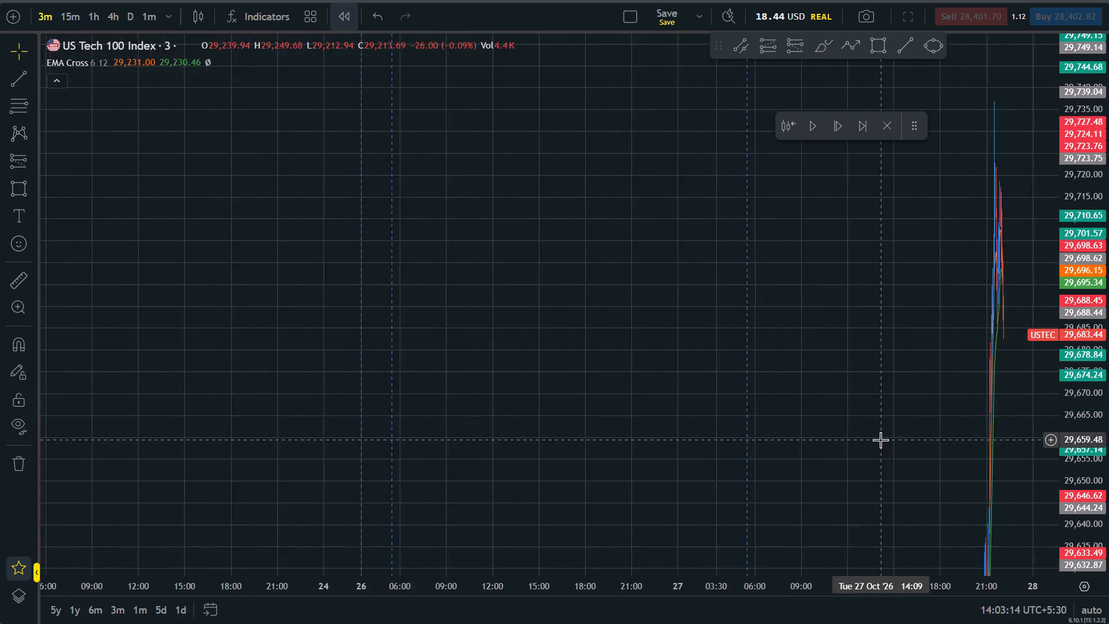
pyautogui.scroll(-3, 880, 440)
pyautogui.moveTo(1108, 227); pyautogui.dragTo(1107, 456)
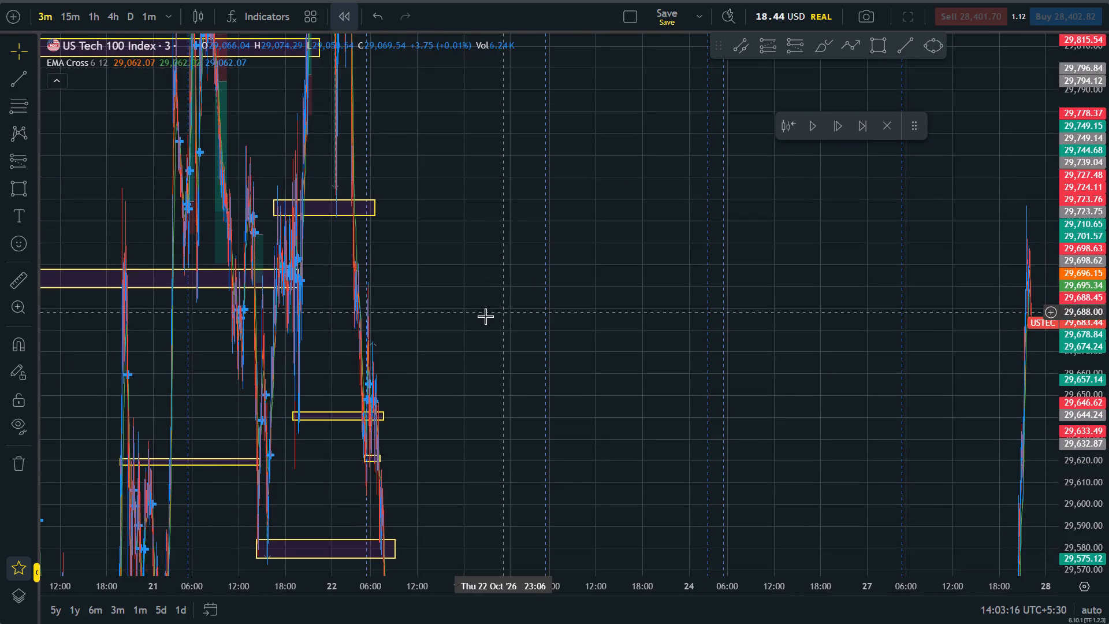
pyautogui.moveTo(302, 279); pyautogui.dragTo(1050, 235)
pyautogui.click(987, 351)
# Place a short position at 22:03 on 27 October with its entry at about 29,699.8, near the extended zone's lower edge.
pyautogui.scroll(12, 987, 351)
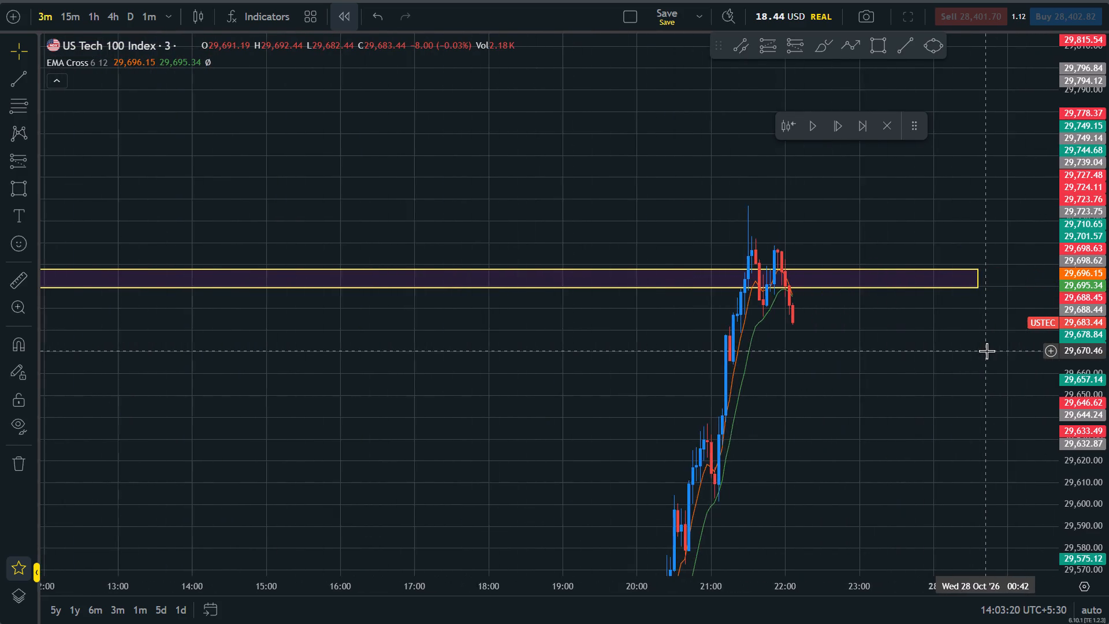
pyautogui.moveTo(1108, 466); pyautogui.dragTo(1108, 300)
pyautogui.scroll(4, 922, 340)
pyautogui.moveTo(1108, 283); pyautogui.dragTo(1108, 438)
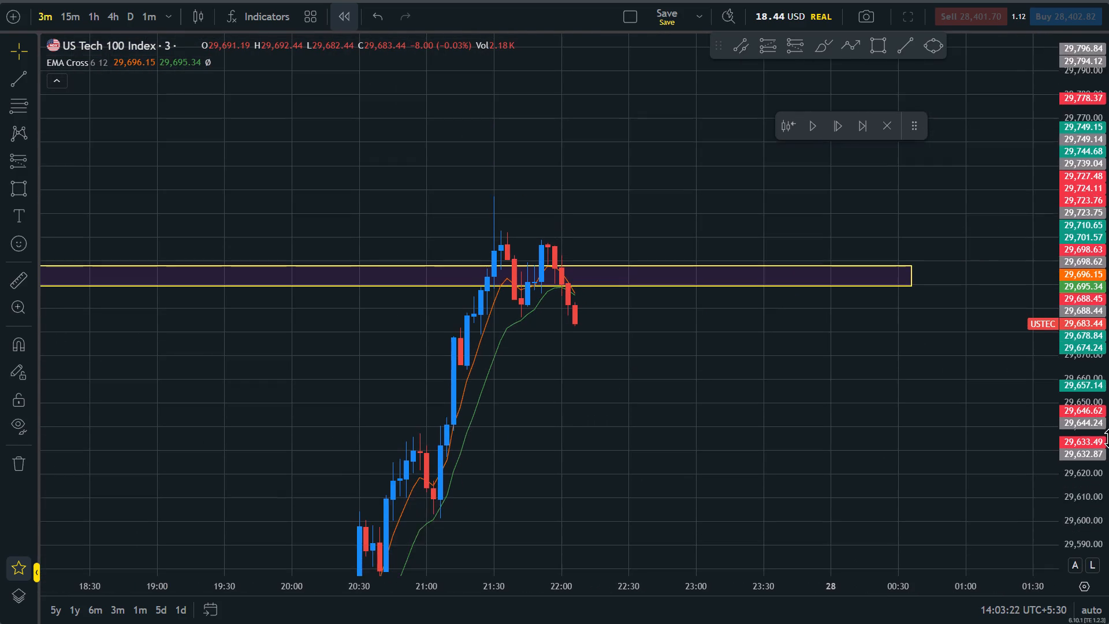
pyautogui.moveTo(791, 371); pyautogui.dragTo(785, 413)
pyautogui.moveTo(1108, 490); pyautogui.dragTo(1092, 199)
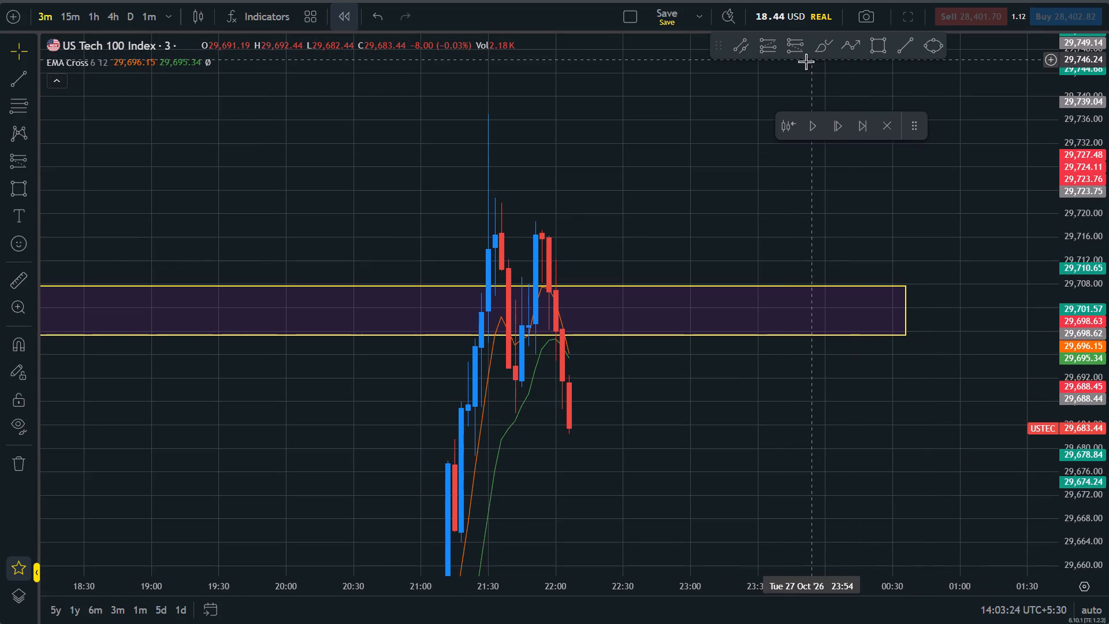
pyautogui.click(787, 55)
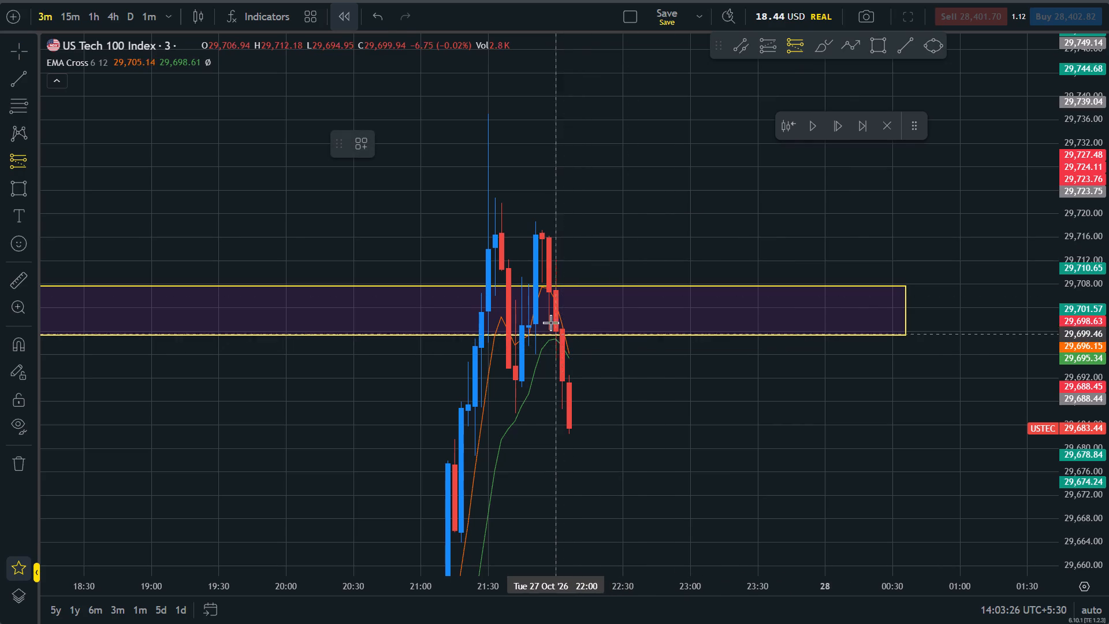
pyautogui.click(561, 332)
# Lower the stop of the 22:03 short position to about 29,711.5, just above the price zone.
pyautogui.moveTo(548, 99); pyautogui.dragTo(531, 247)
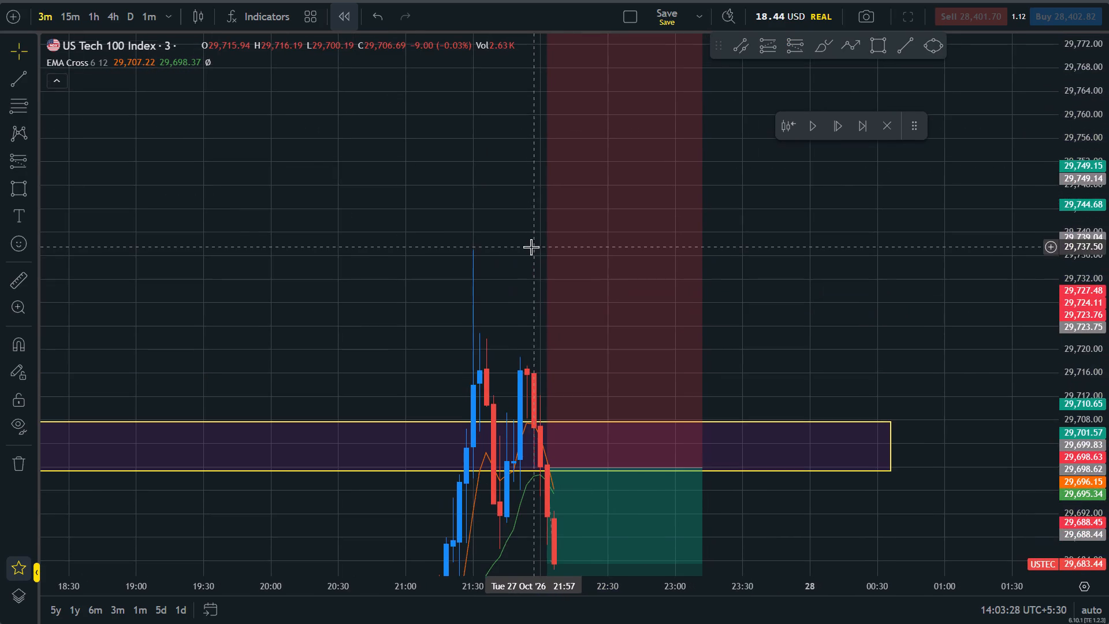
pyautogui.moveTo(513, 117); pyautogui.dragTo(513, 270)
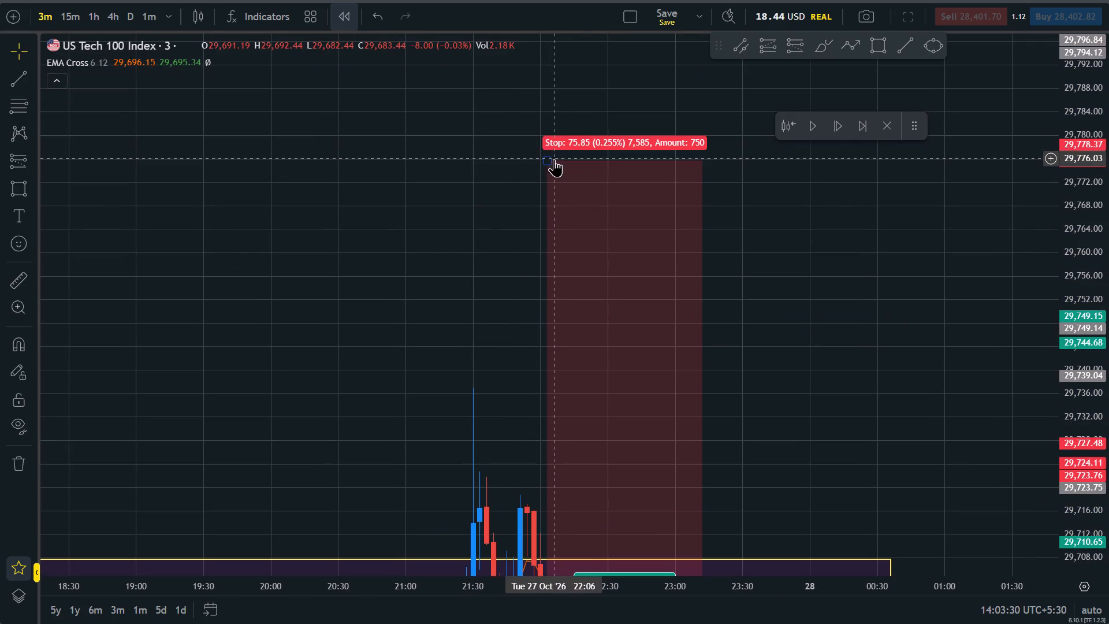
pyautogui.moveTo(549, 161); pyautogui.dragTo(623, 499)
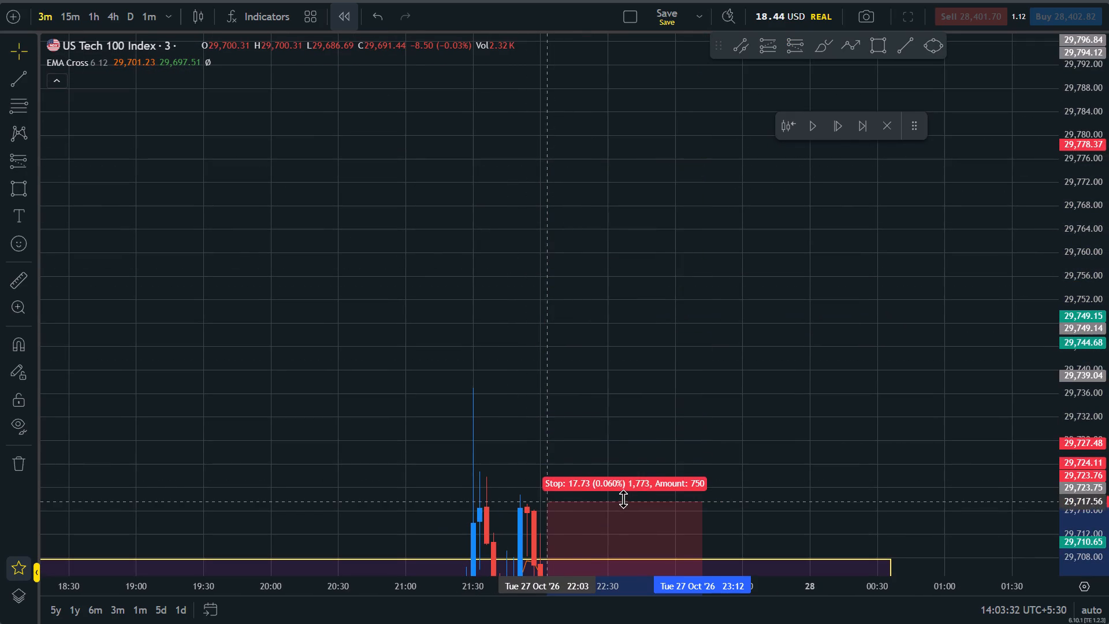
pyautogui.moveTo(623, 499); pyautogui.dragTo(624, 512)
pyautogui.moveTo(835, 470); pyautogui.dragTo(836, 154)
pyautogui.moveTo(792, 464); pyautogui.dragTo(797, 402)
pyautogui.moveTo(542, 195); pyautogui.dragTo(548, 224)
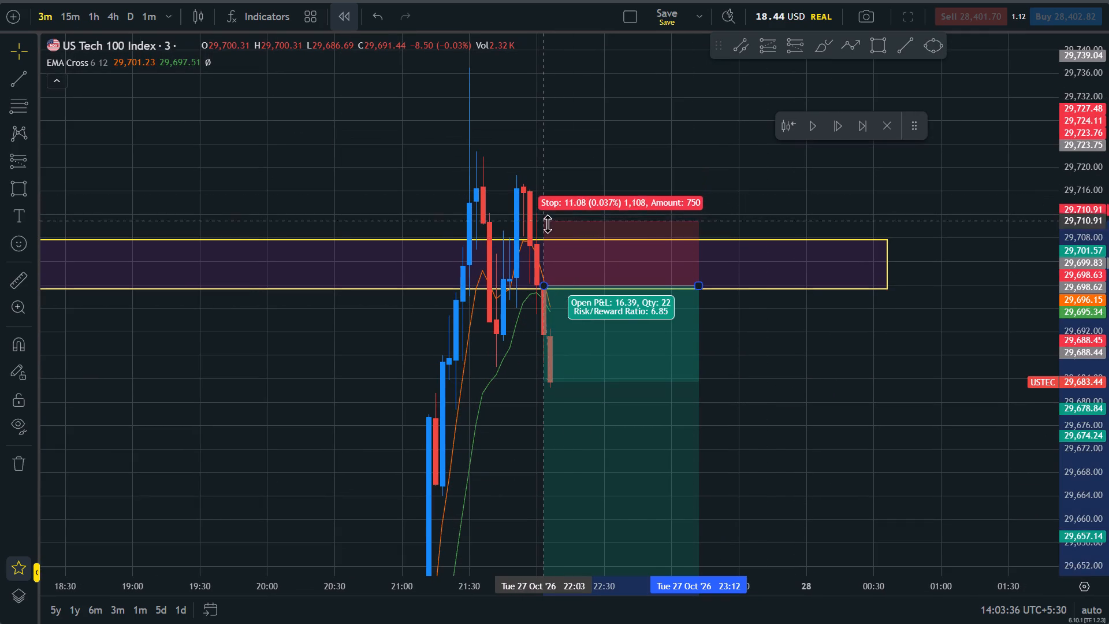
pyautogui.moveTo(548, 224); pyautogui.dragTo(552, 232)
pyautogui.moveTo(542, 232); pyautogui.dragTo(542, 218)
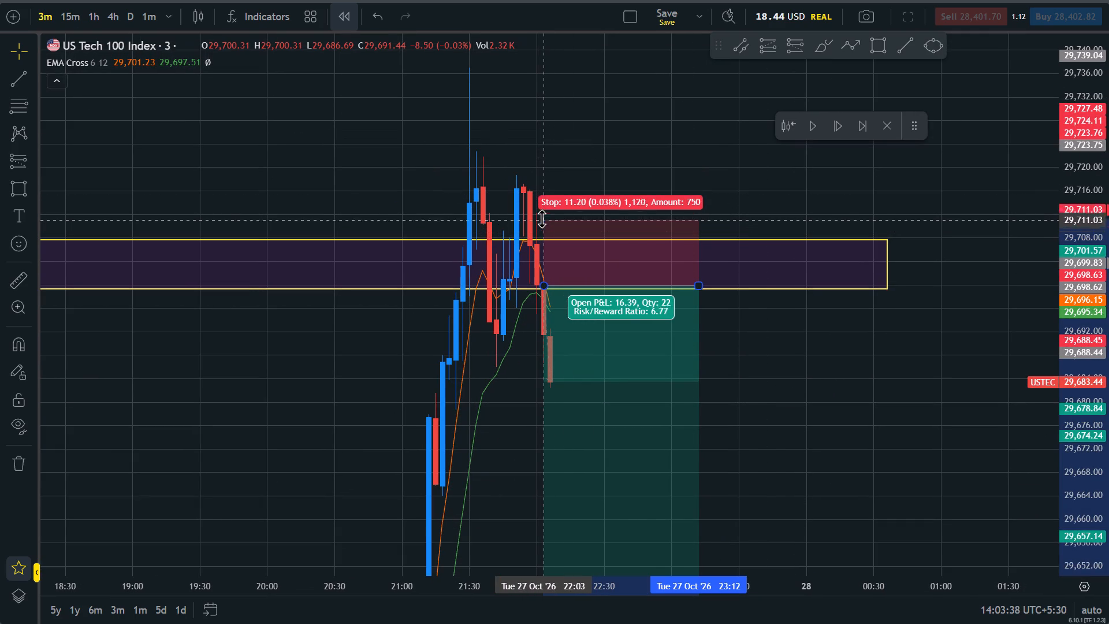
pyautogui.moveTo(542, 218); pyautogui.dragTo(542, 217)
# Advance the bar replay candle by candle from 22:06 to 23:12 on 27 October.
pyautogui.moveTo(787, 491); pyautogui.dragTo(814, 363)
pyautogui.scroll(-2, 814, 363)
pyautogui.moveTo(1108, 377); pyautogui.dragTo(1108, 433)
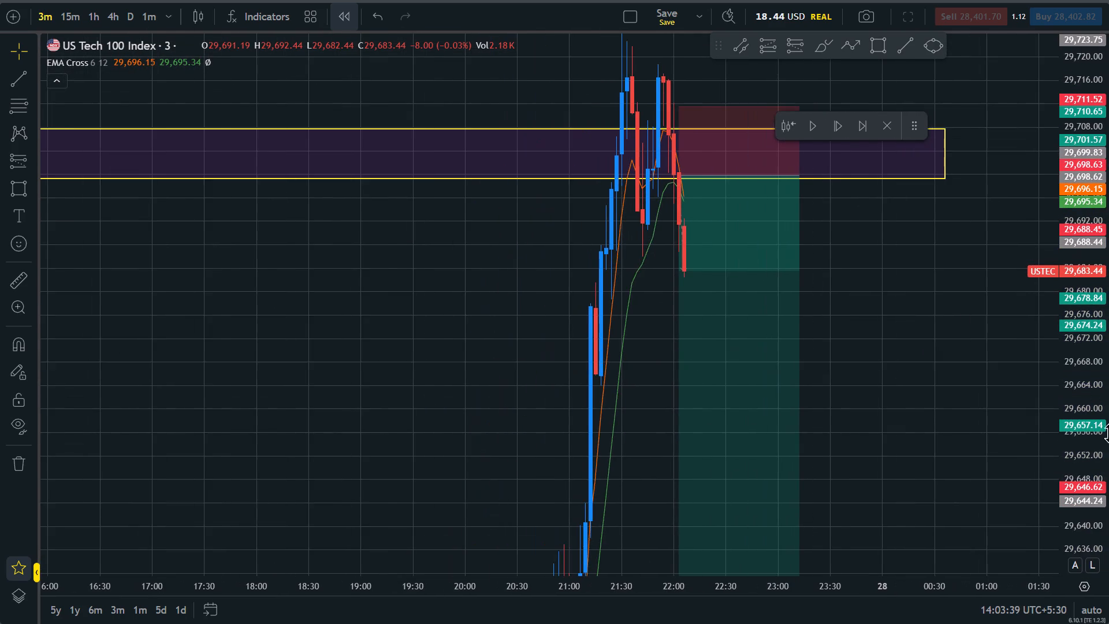
pyautogui.moveTo(1108, 433); pyautogui.dragTo(1108, 511)
pyautogui.click(839, 128)
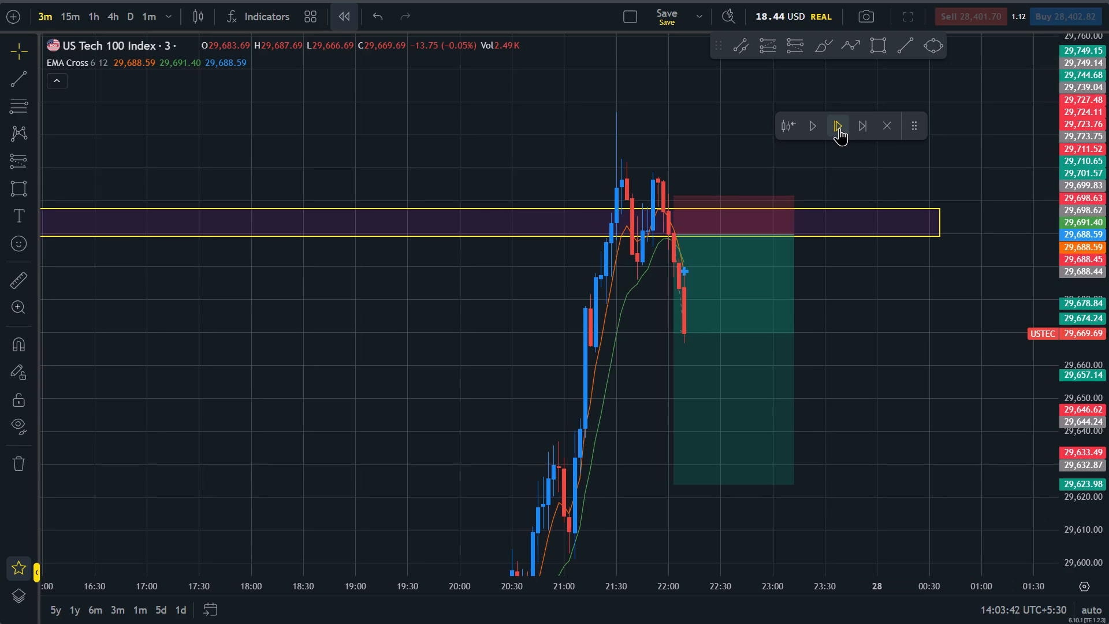
pyautogui.click(839, 128)
pyautogui.tripleClick(839, 128)
pyautogui.doubleClick(839, 128)
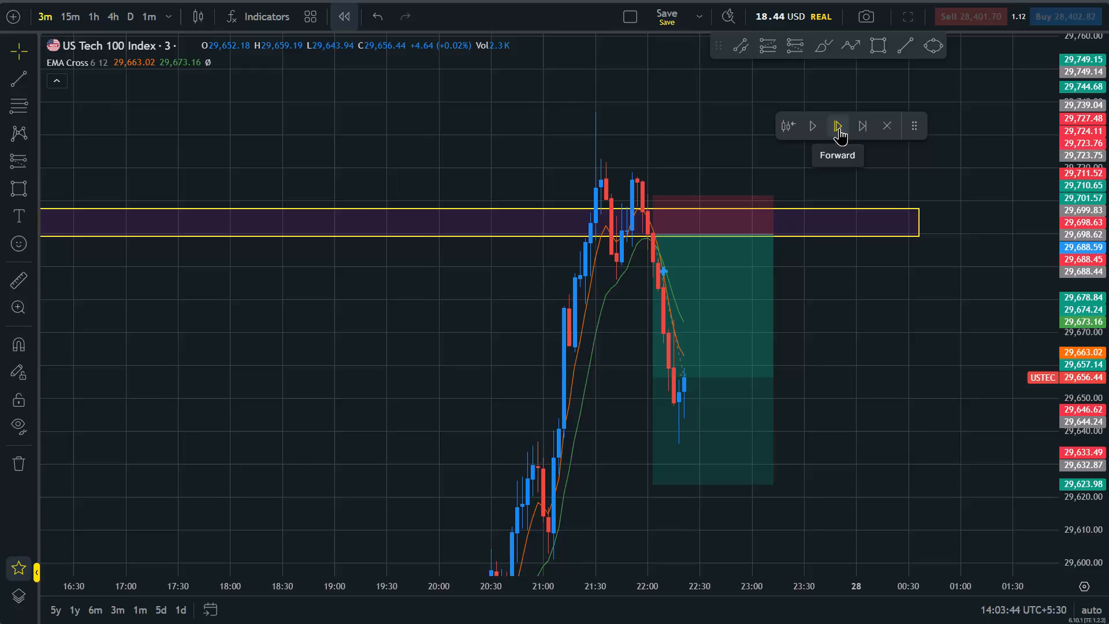
pyautogui.doubleClick(839, 128)
pyautogui.tripleClick(839, 128)
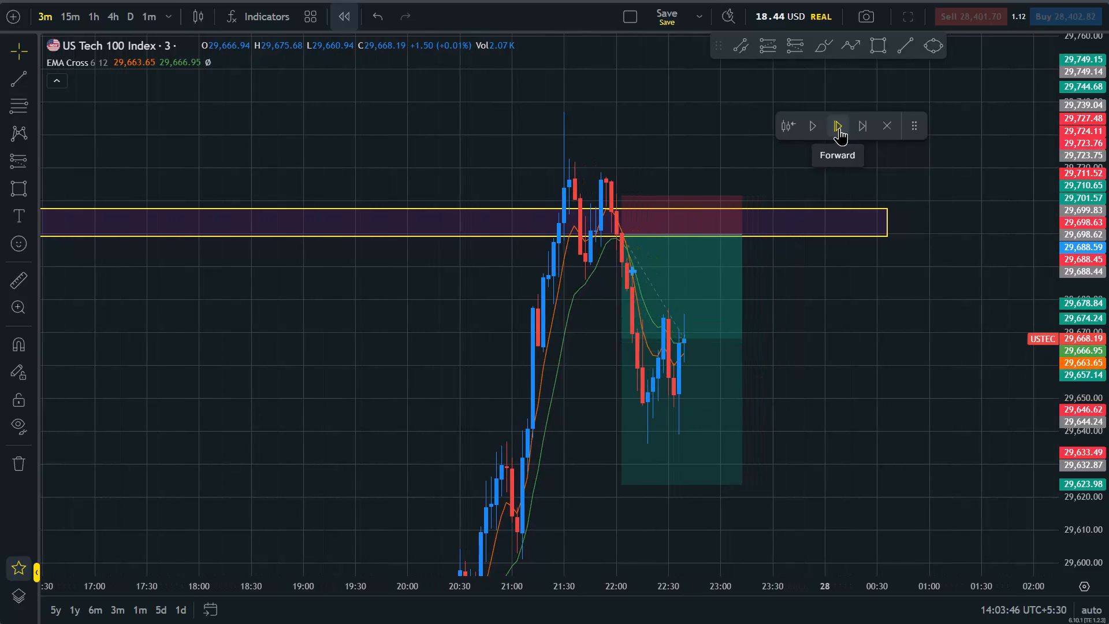
pyautogui.doubleClick(839, 128)
pyautogui.tripleClick(839, 128)
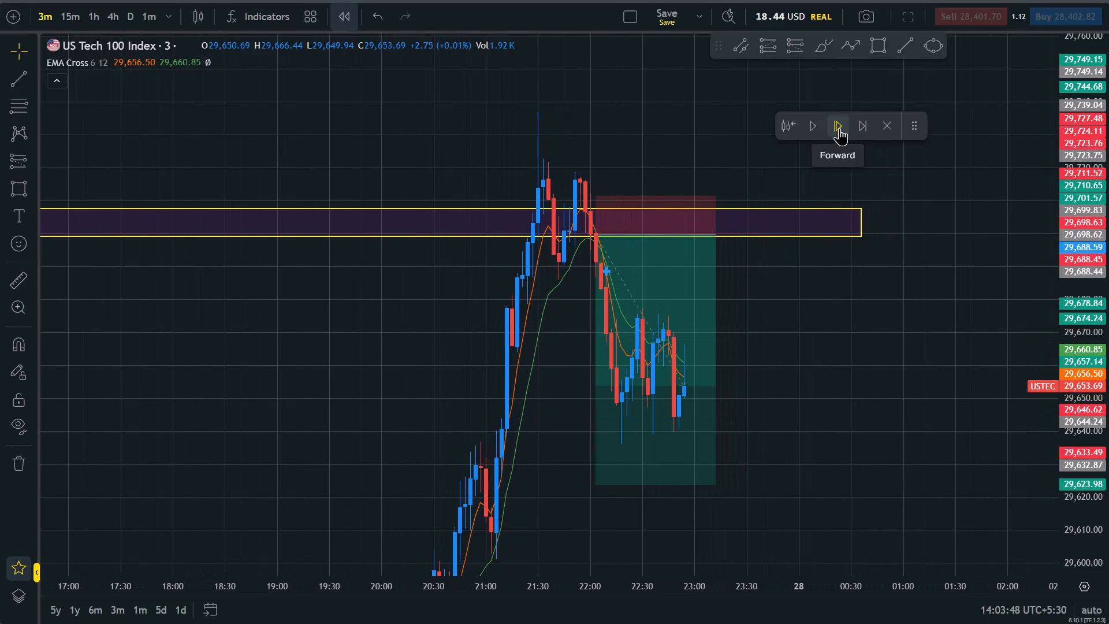
pyautogui.click(839, 128)
pyautogui.click(839, 128)
pyautogui.doubleClick(839, 128)
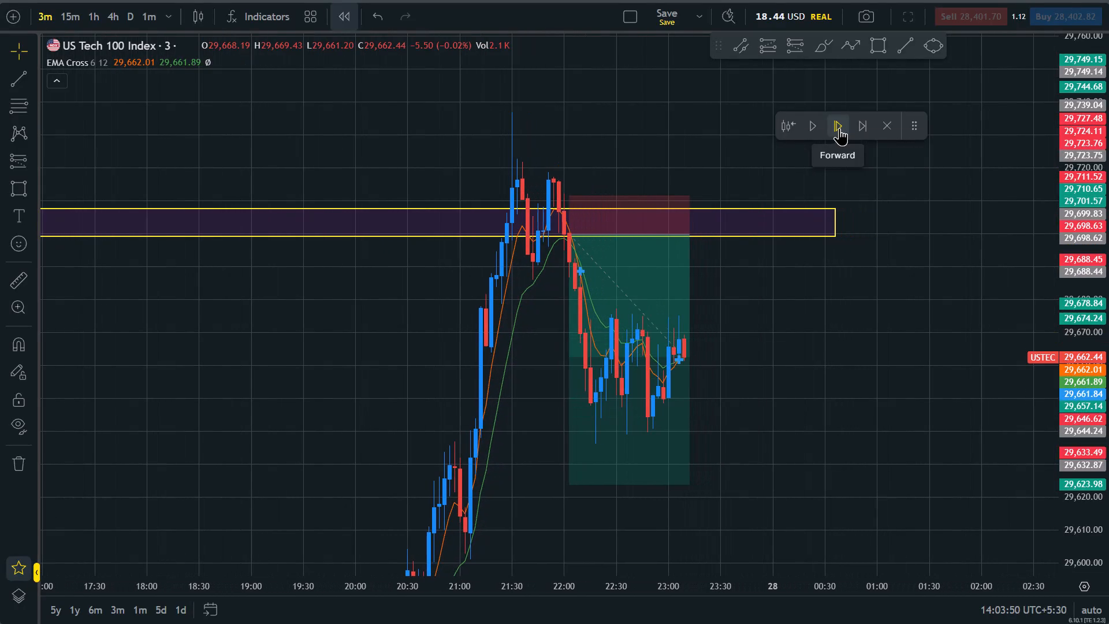
pyautogui.click(839, 128)
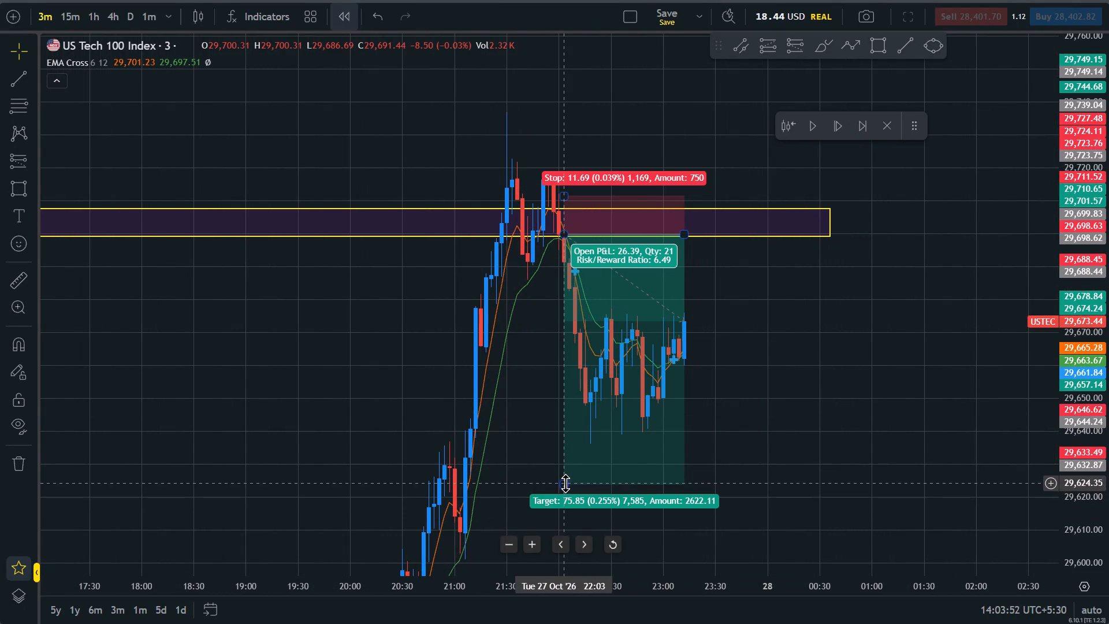
# Move the target of the 22:03 short position to about 29,637.5, near the low of the first drop.
pyautogui.moveTo(567, 483); pyautogui.dragTo(575, 439)
pyautogui.click(803, 407)
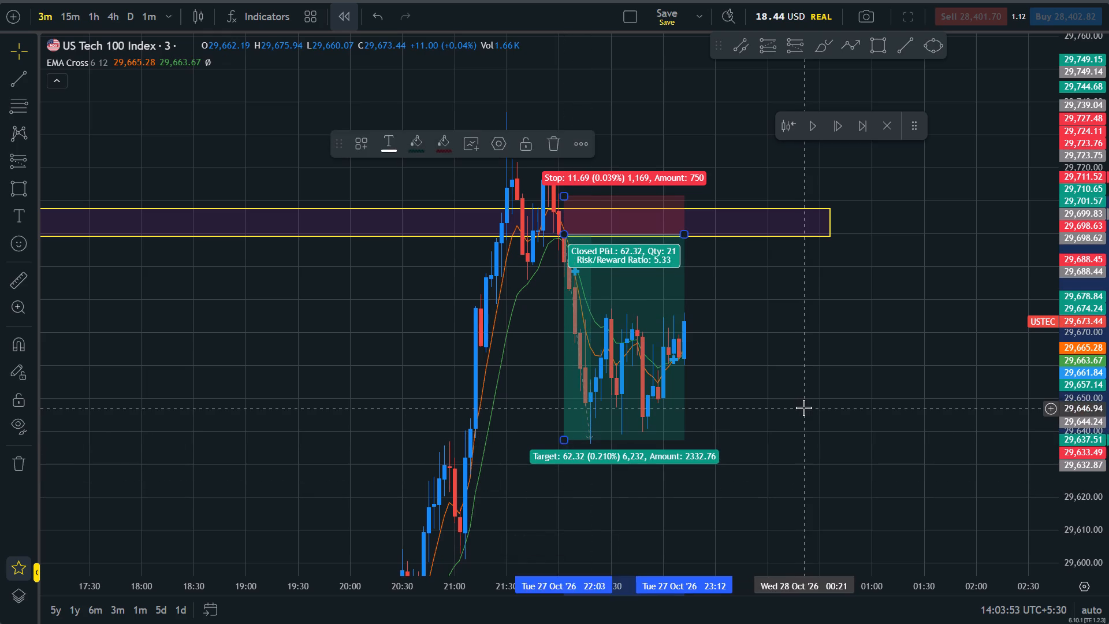
# Advance the bar replay candle by candle from 23:12 to 01:12 on 28 October.
pyautogui.tripleClick(838, 129)
pyautogui.tripleClick(838, 129)
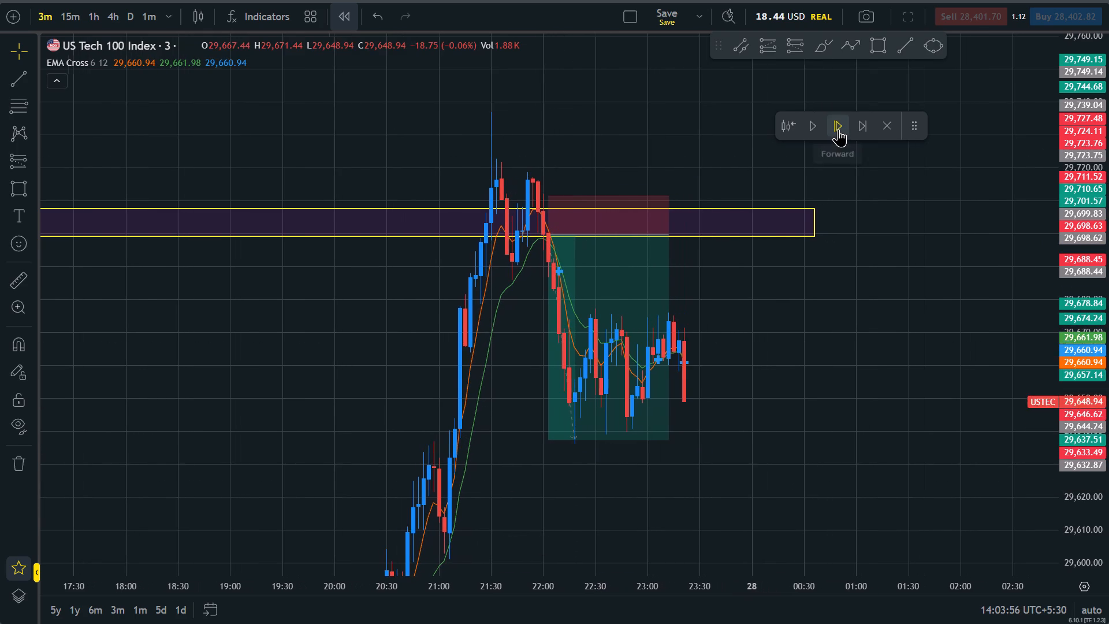
pyautogui.tripleClick(838, 129)
pyautogui.tripleClick(838, 129)
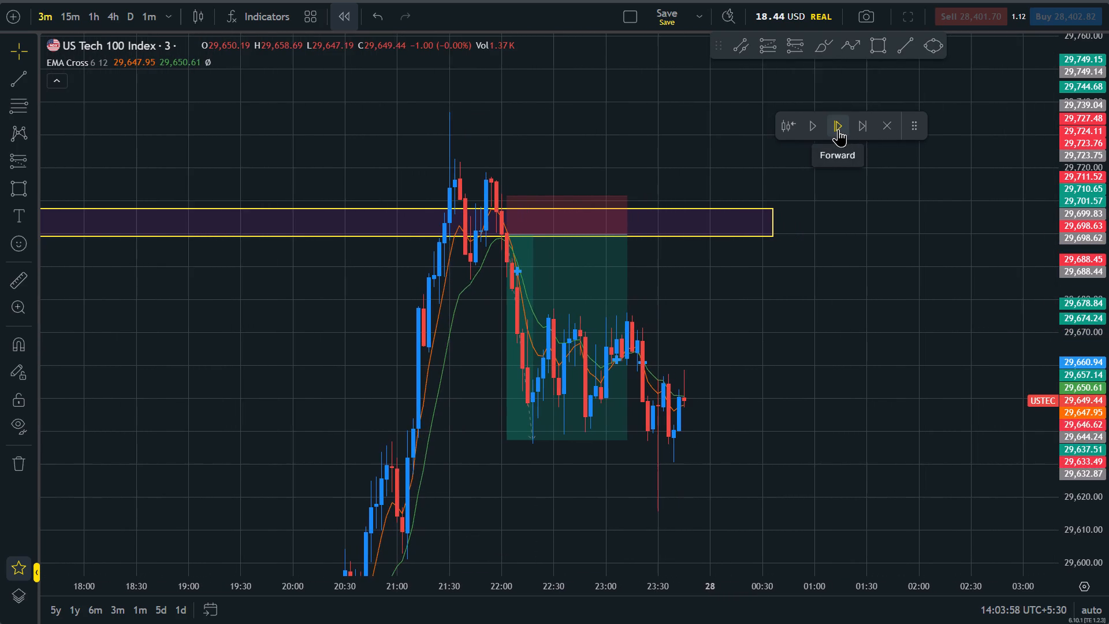
pyautogui.tripleClick(838, 129)
pyautogui.click(838, 129)
pyautogui.tripleClick(838, 129)
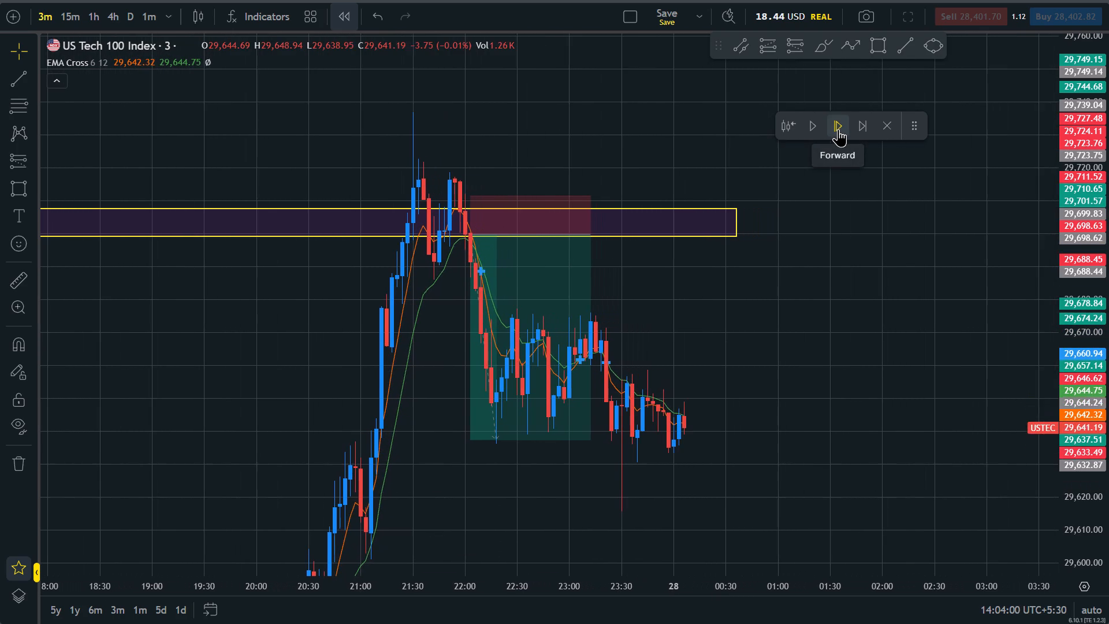
pyautogui.tripleClick(838, 129)
pyautogui.click(838, 129)
pyautogui.doubleClick(838, 129)
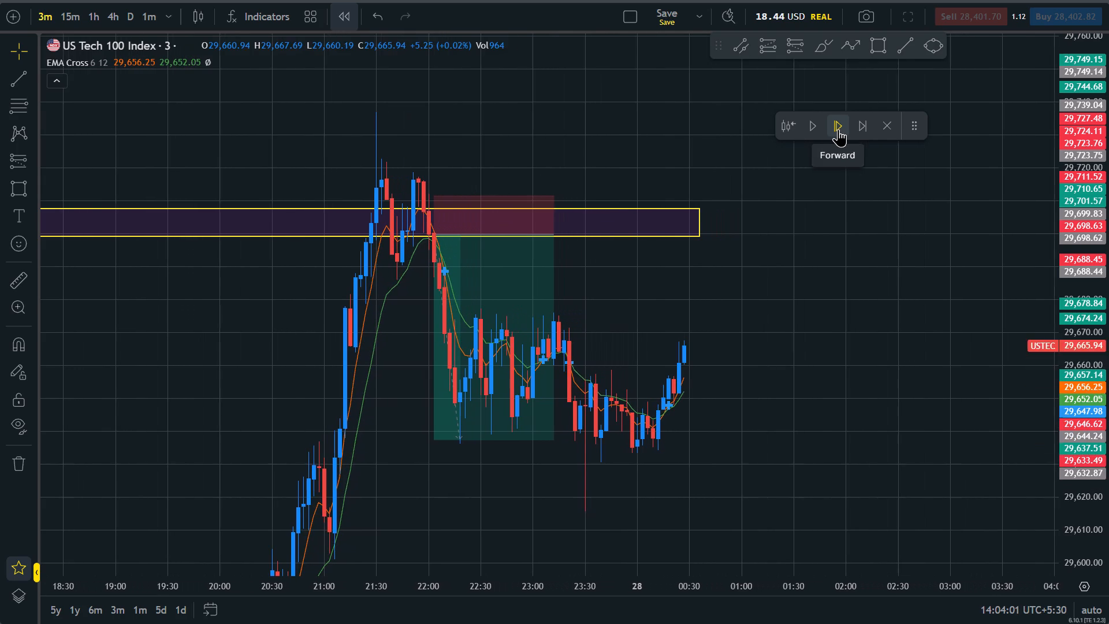
pyautogui.doubleClick(838, 129)
pyautogui.tripleClick(838, 129)
pyautogui.tripleClick(838, 129)
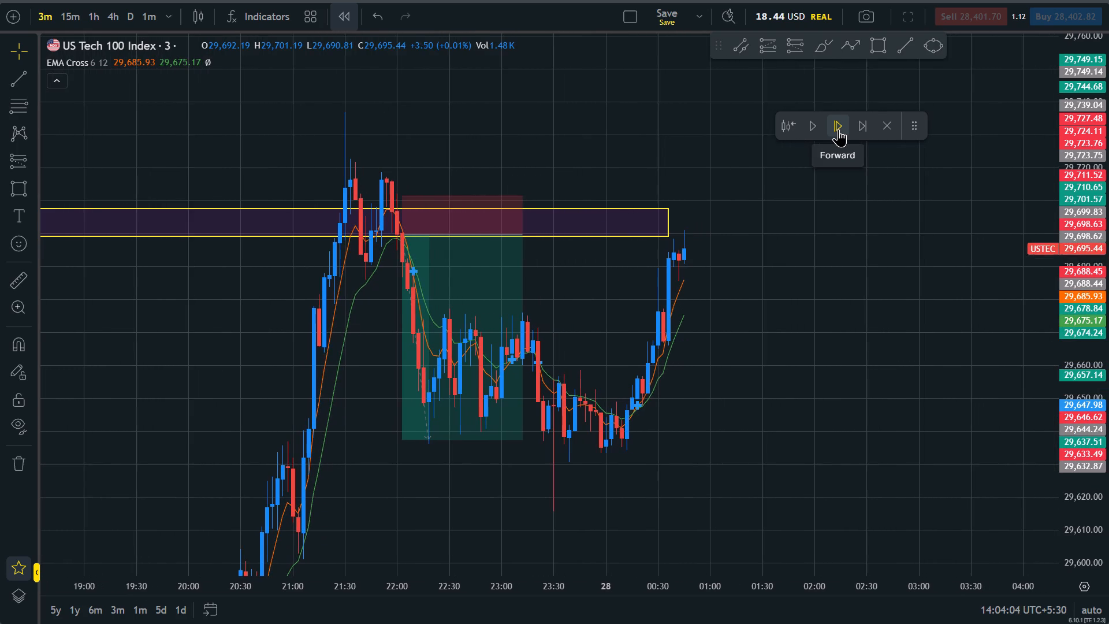
pyautogui.tripleClick(838, 129)
pyautogui.tripleClick(838, 129)
pyautogui.click(838, 129)
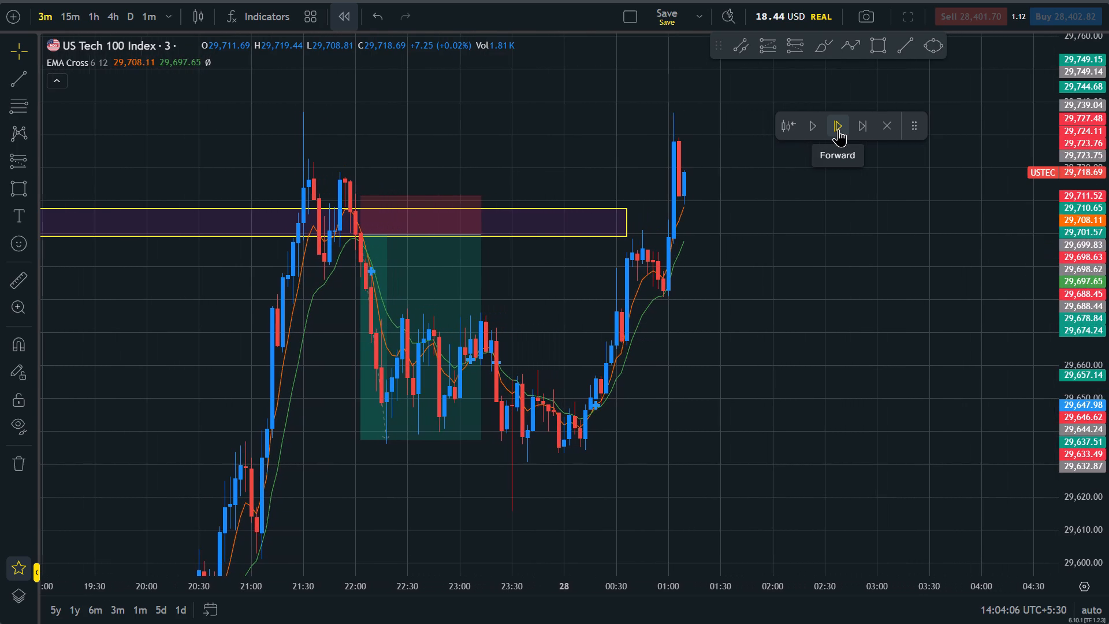
# Extend the price zone at about 29,699 to 29,708 forward to about 03:06 on 28 October, keeping its price levels.
pyautogui.moveTo(626, 225); pyautogui.dragTo(880, 216)
pyautogui.moveTo(880, 216); pyautogui.dragTo(869, 307)
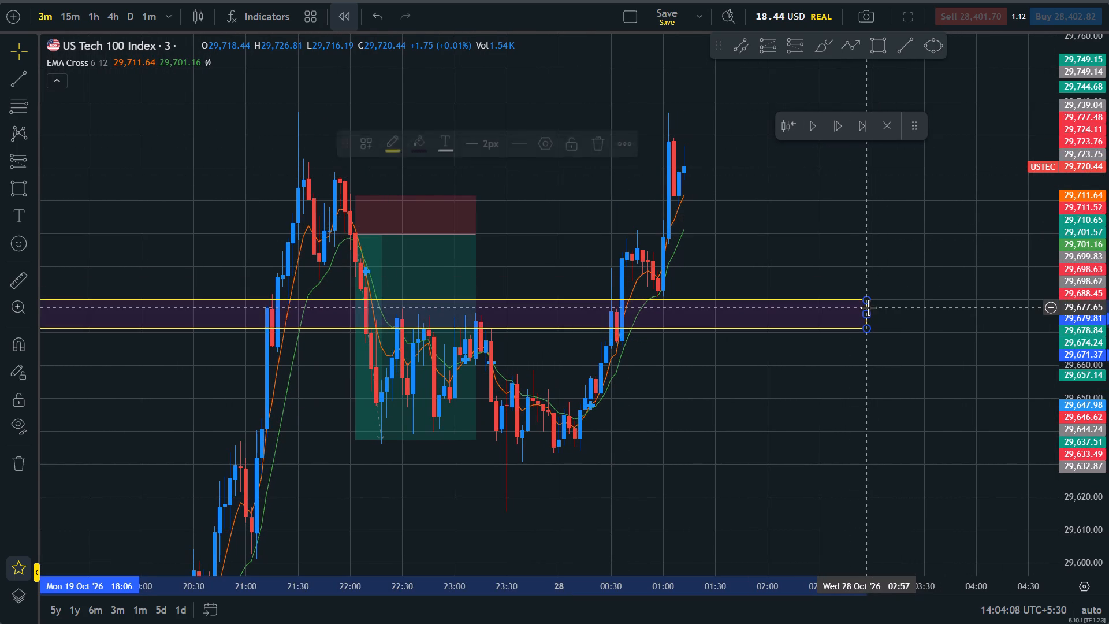
pyautogui.hotkey('ctrl', 'z')
pyautogui.click(785, 298)
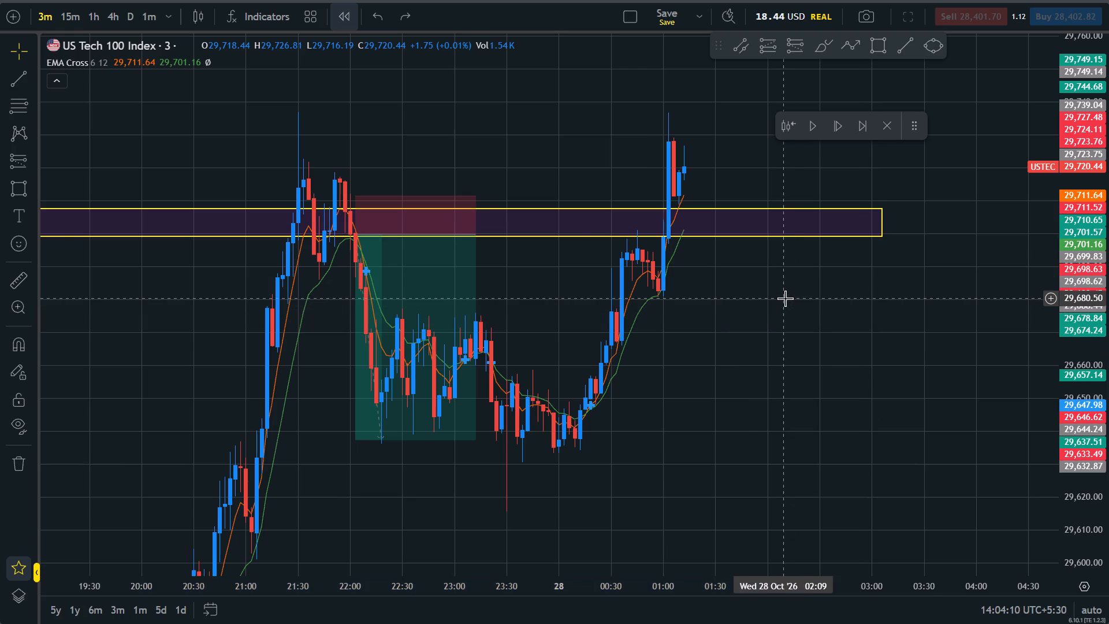
# Examine the current price around the extended zone against the earlier price zones and short positions.
pyautogui.scroll(-19, 785, 298)
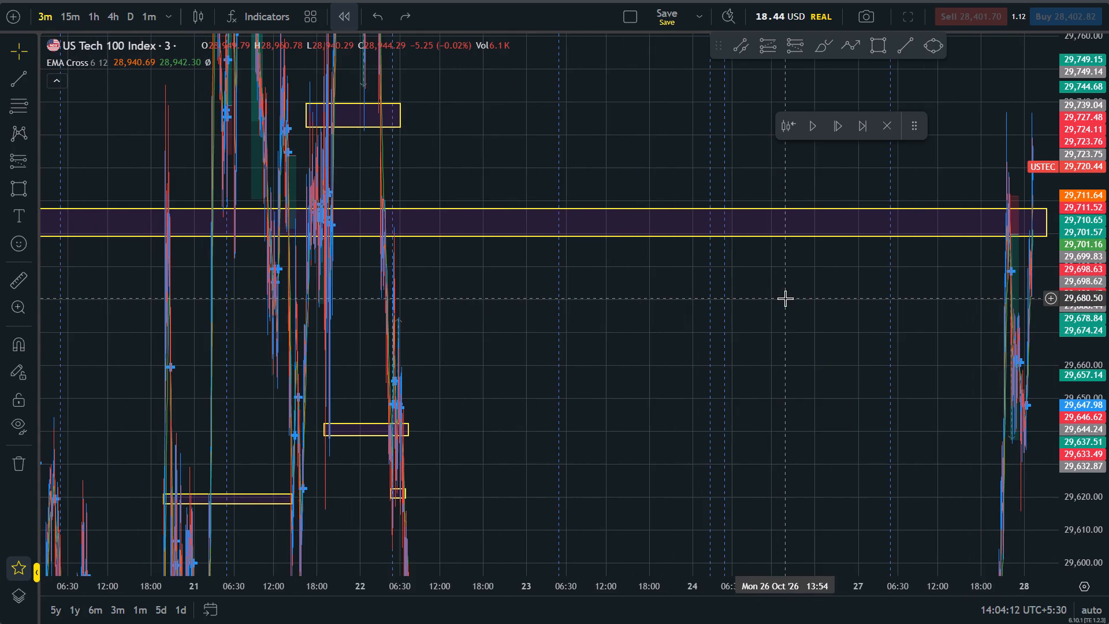
pyautogui.scroll(-2, 785, 298)
pyautogui.moveTo(1108, 115); pyautogui.dragTo(1108, 417)
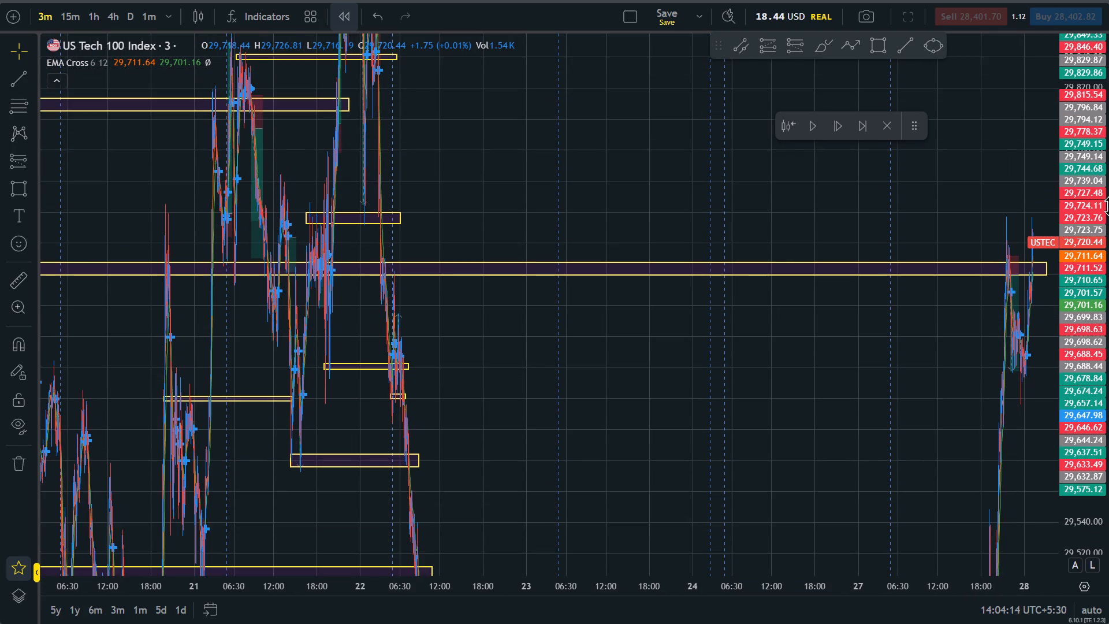
pyautogui.moveTo(1108, 268); pyautogui.dragTo(1108, 517)
pyautogui.scroll(16, 803, 303)
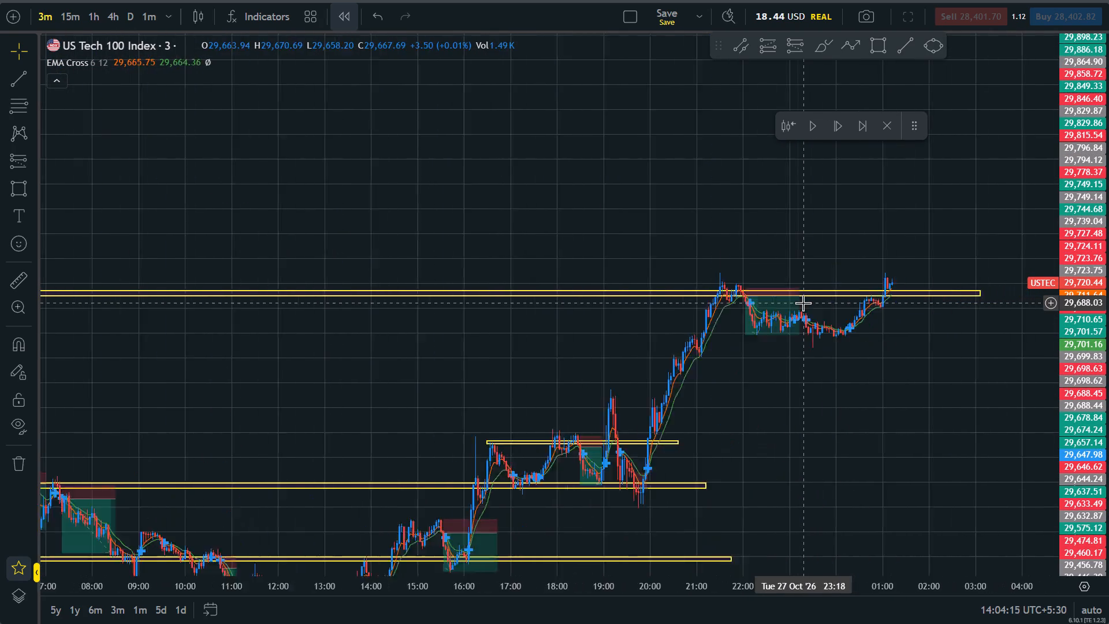
pyautogui.scroll(1, 803, 303)
pyautogui.moveTo(1108, 526); pyautogui.dragTo(1097, 157)
pyautogui.moveTo(1108, 498); pyautogui.dragTo(1091, 234)
pyautogui.moveTo(918, 322); pyautogui.dragTo(877, 436)
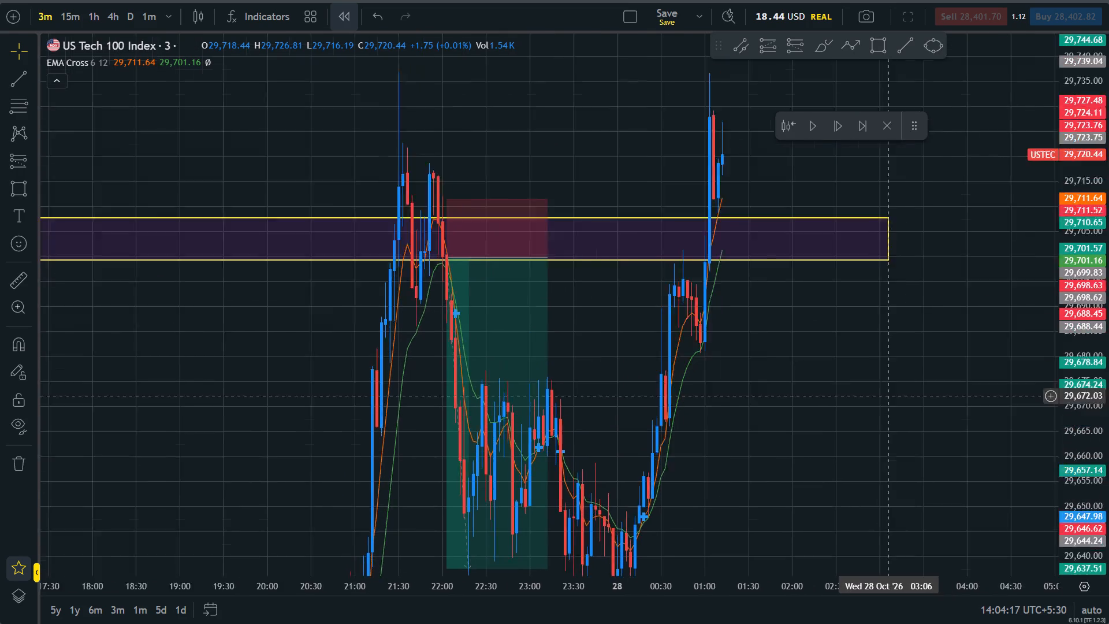
pyautogui.moveTo(877, 436); pyautogui.dragTo(867, 457)
# Advance the bar replay candle by candle from 01:12 to 01:45 on 28 October.
pyautogui.doubleClick(839, 130)
pyautogui.click(839, 130)
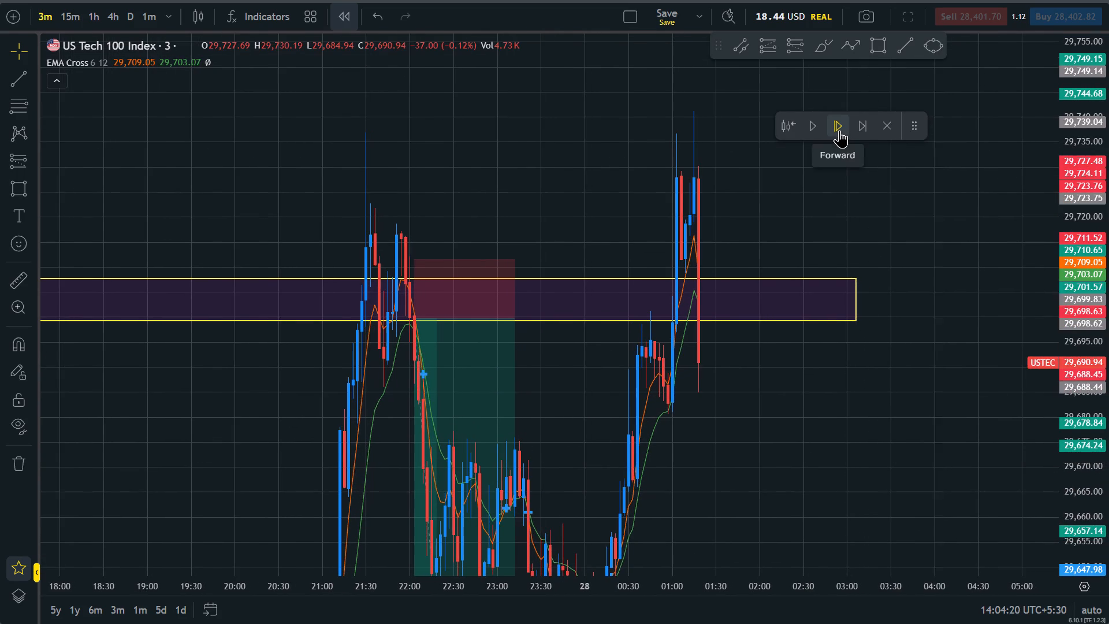
pyautogui.moveTo(1108, 397); pyautogui.dragTo(1108, 601)
pyautogui.scroll(2, 786, 403)
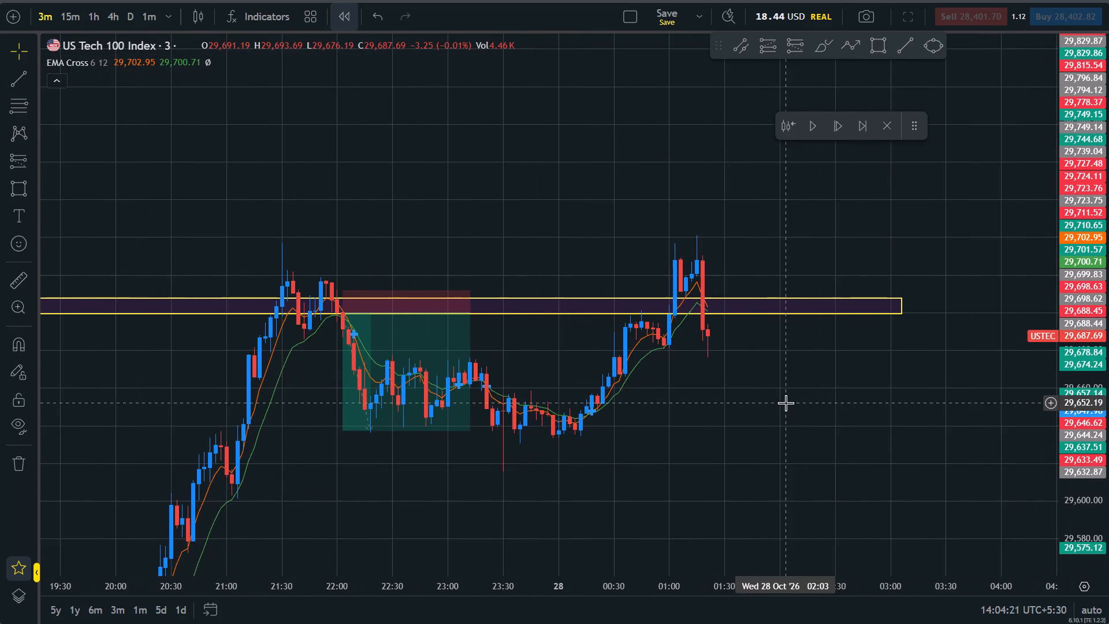
pyautogui.moveTo(1077, 511); pyautogui.dragTo(1070, 295)
pyautogui.scroll(2, 832, 402)
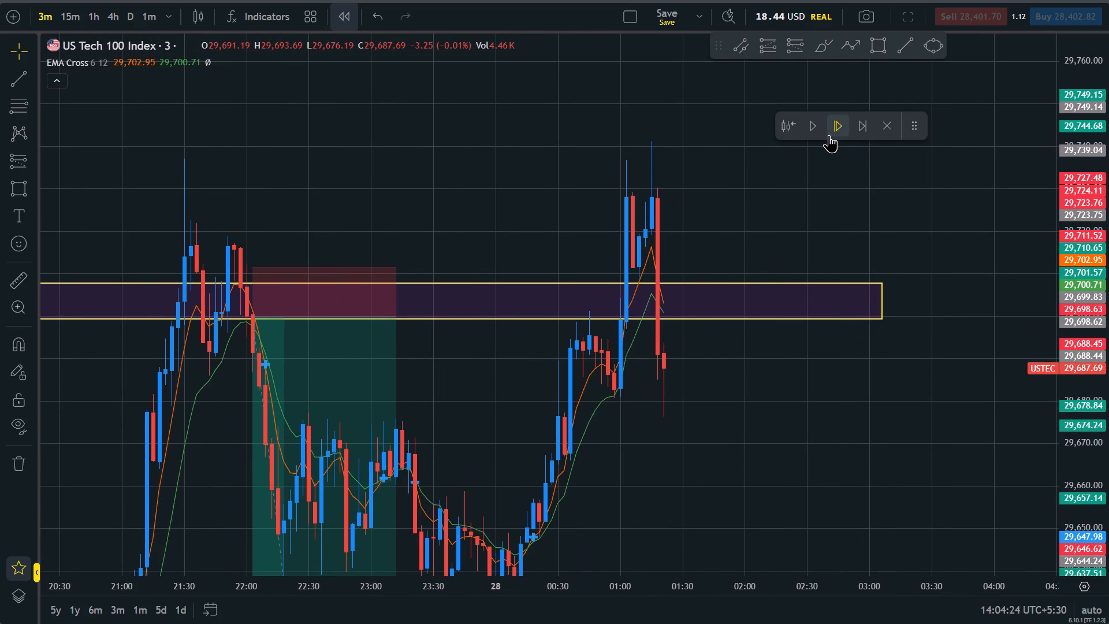
pyautogui.click(832, 135)
pyautogui.tripleClick(833, 135)
pyautogui.tripleClick(833, 135)
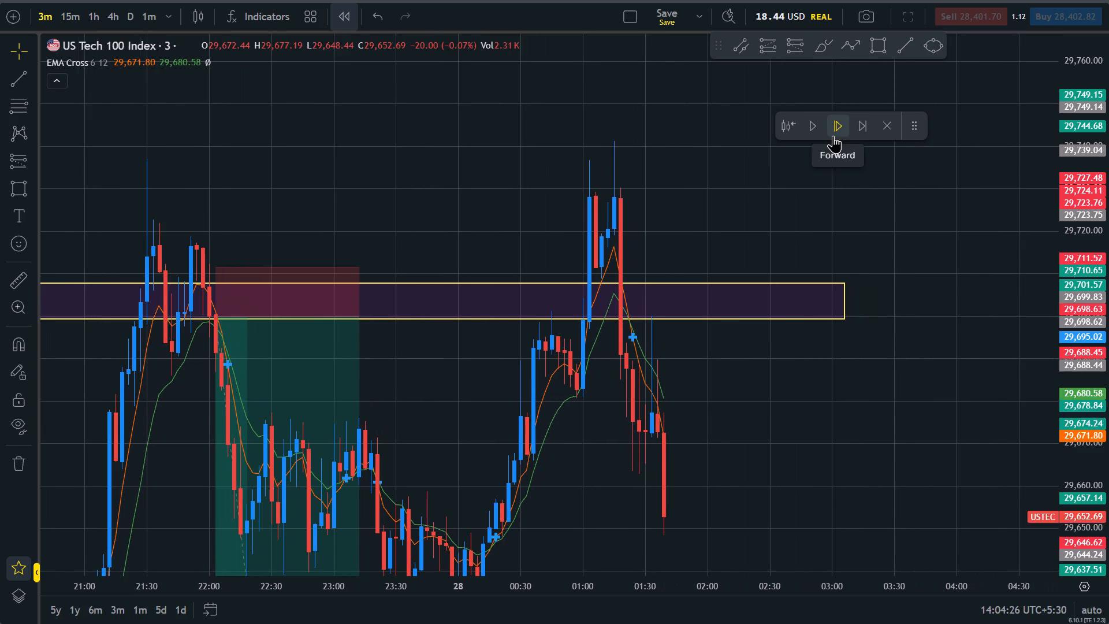
pyautogui.click(833, 135)
# Place a short position at about 01:39 on 28 October with entry at about 29,672.8 and stop at about 29,687.1.
pyautogui.moveTo(794, 418); pyautogui.dragTo(832, 288)
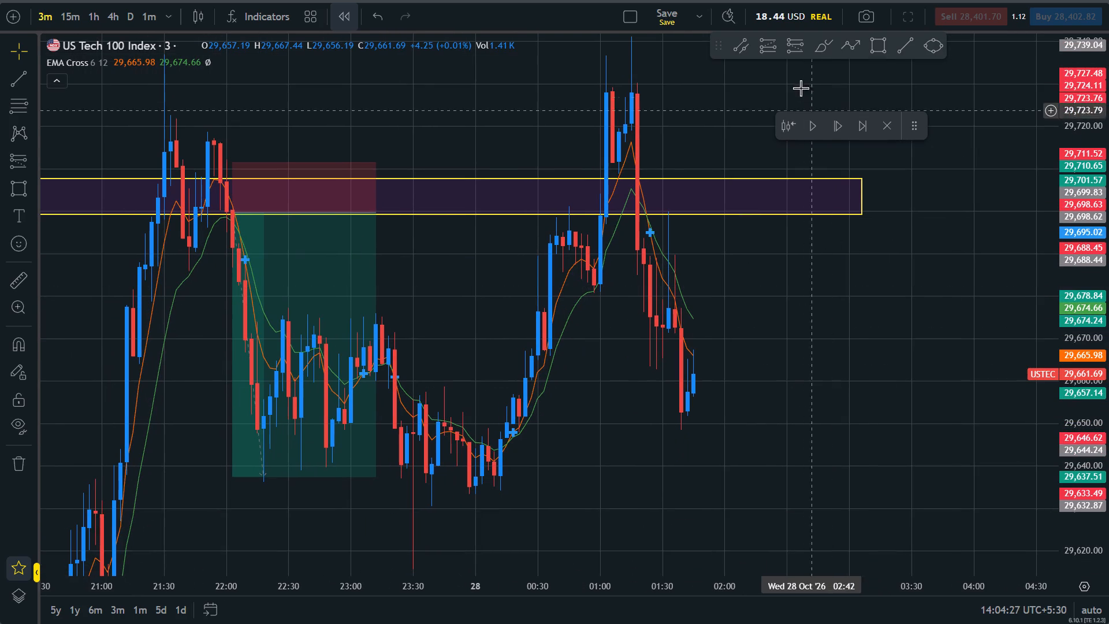
pyautogui.click(796, 46)
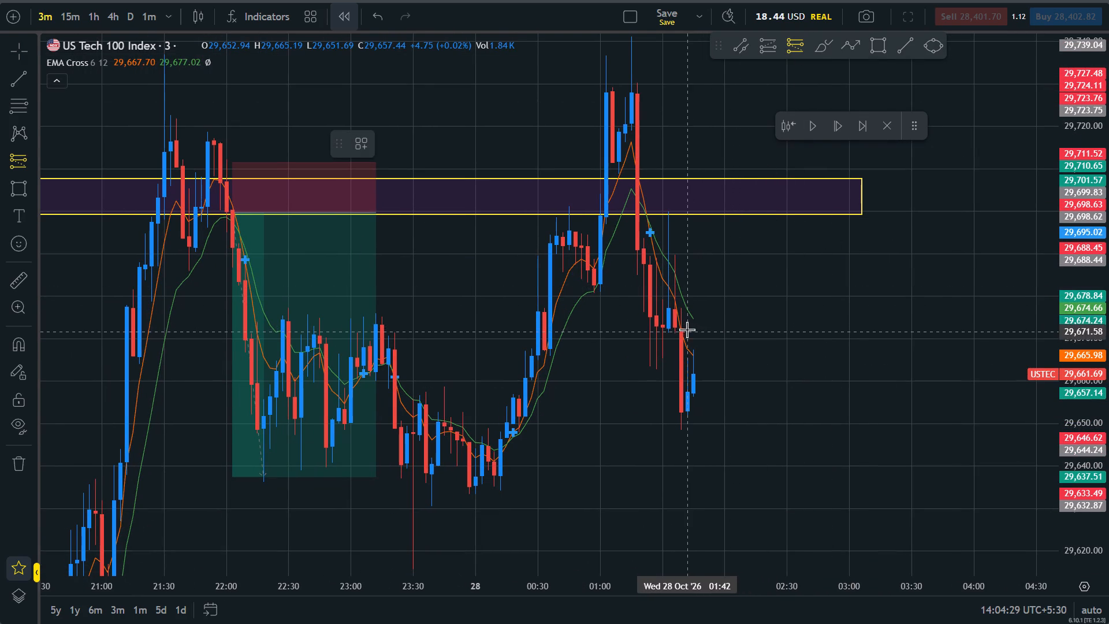
pyautogui.click(681, 327)
pyautogui.moveTo(683, 184); pyautogui.dragTo(709, 266)
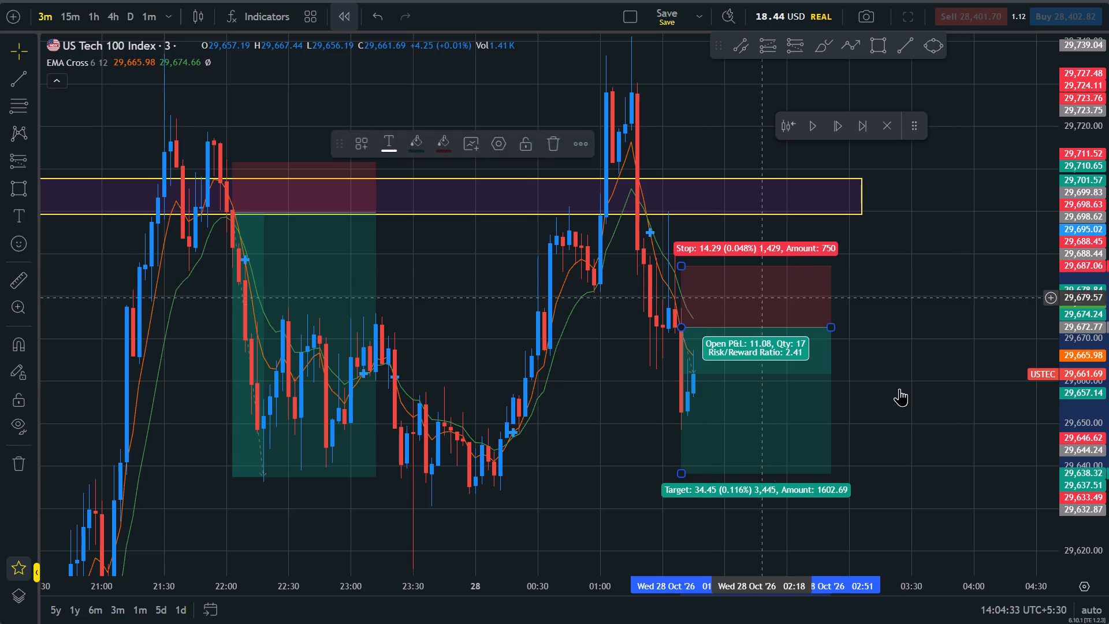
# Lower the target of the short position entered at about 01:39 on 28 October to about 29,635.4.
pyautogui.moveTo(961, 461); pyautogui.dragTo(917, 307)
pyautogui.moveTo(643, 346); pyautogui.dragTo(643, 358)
# Advance the bar replay candle by candle from 01:45 to about 03:36 on 28 October.
pyautogui.moveTo(885, 365); pyautogui.dragTo(887, 452)
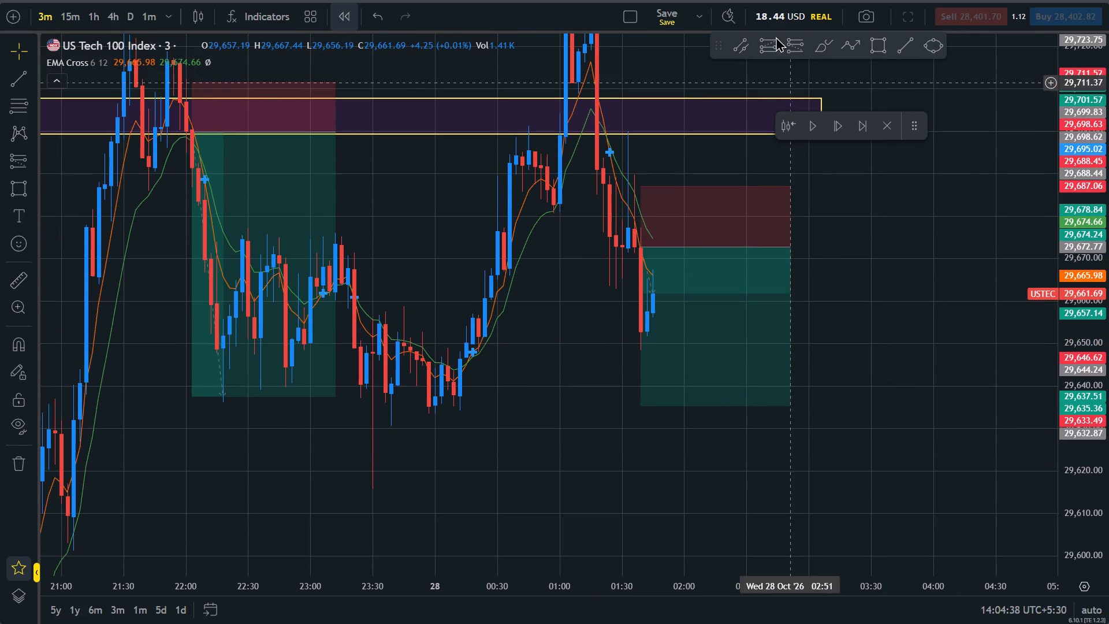
pyautogui.click(840, 130)
pyautogui.doubleClick(840, 130)
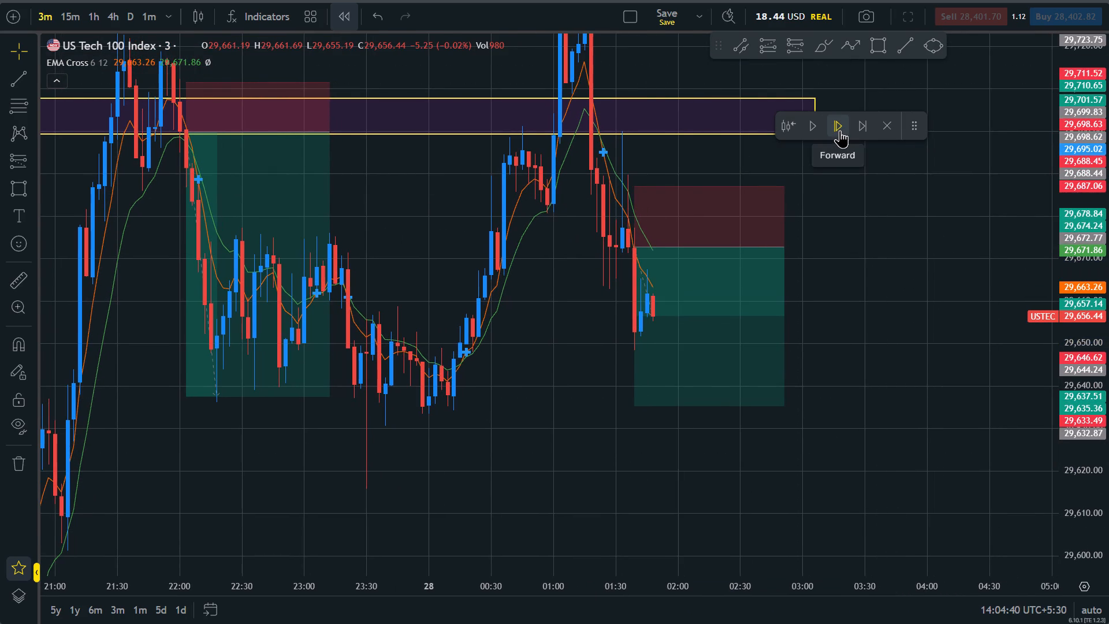
pyautogui.click(840, 130)
pyautogui.doubleClick(840, 130)
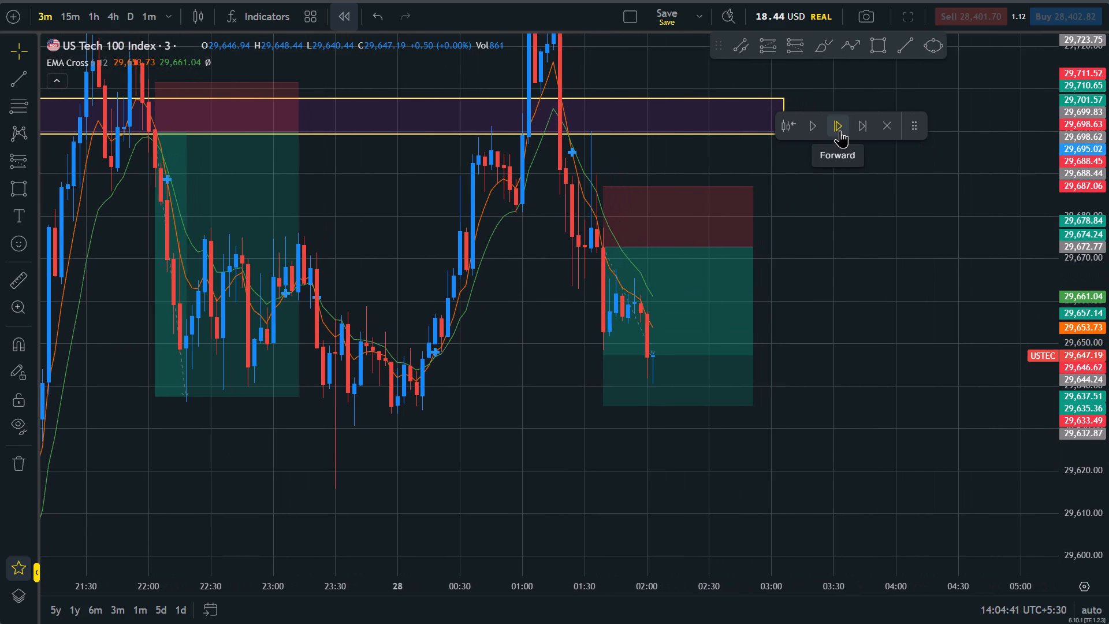
pyautogui.doubleClick(840, 130)
pyautogui.tripleClick(840, 130)
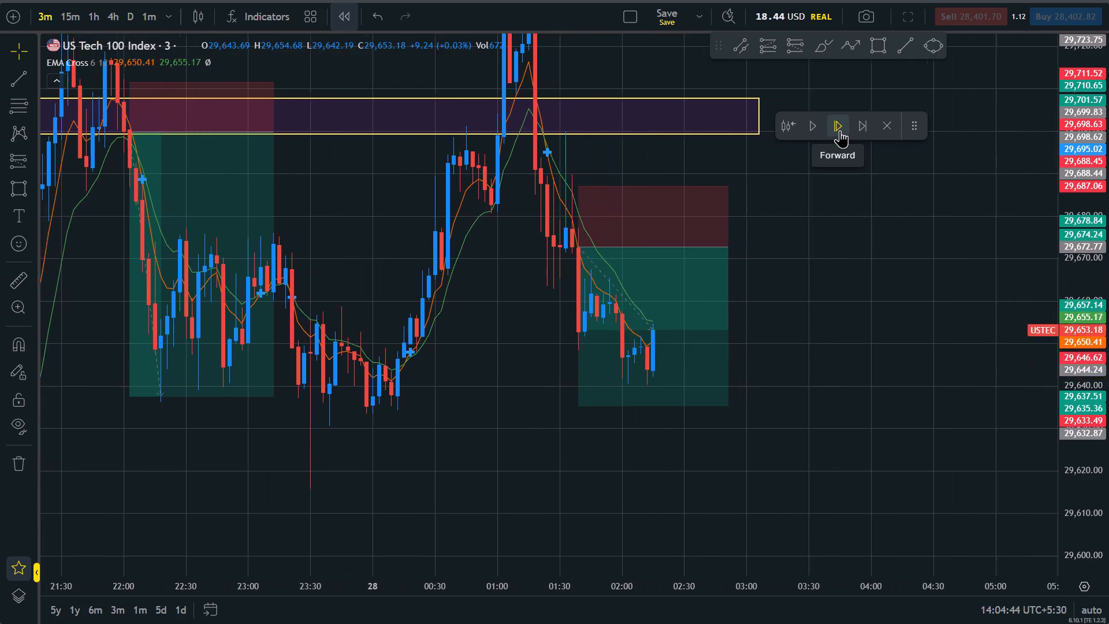
pyautogui.tripleClick(840, 130)
pyautogui.tripleClick(840, 130)
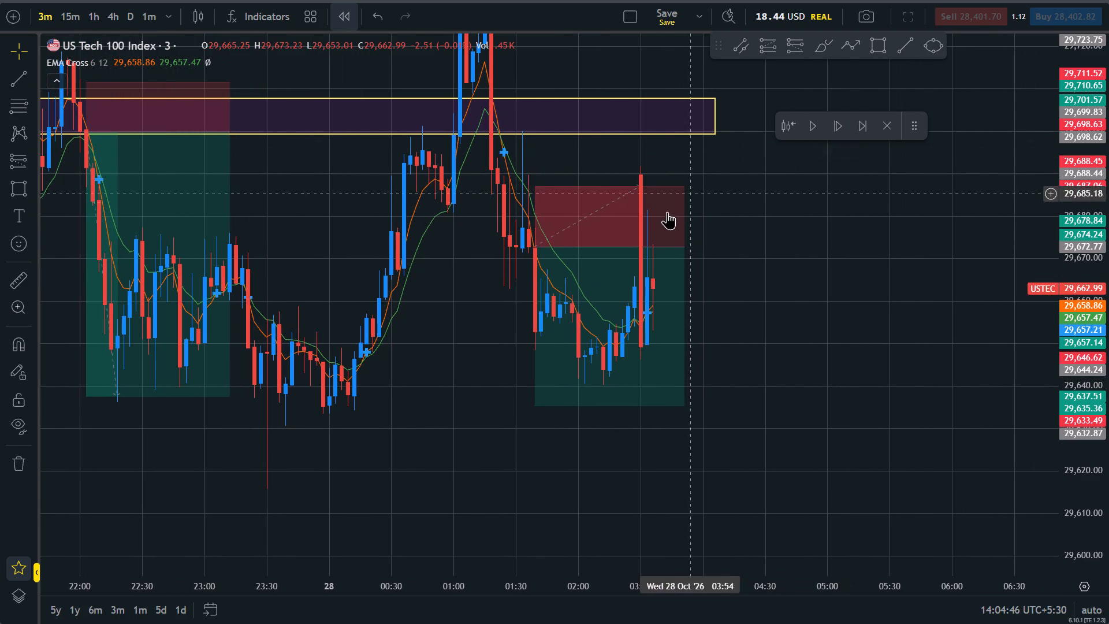
# Delete the short position placed at about 01:39 on 28 October with entry at about 29,672.8.
pyautogui.click(665, 215)
pyautogui.click(552, 153)
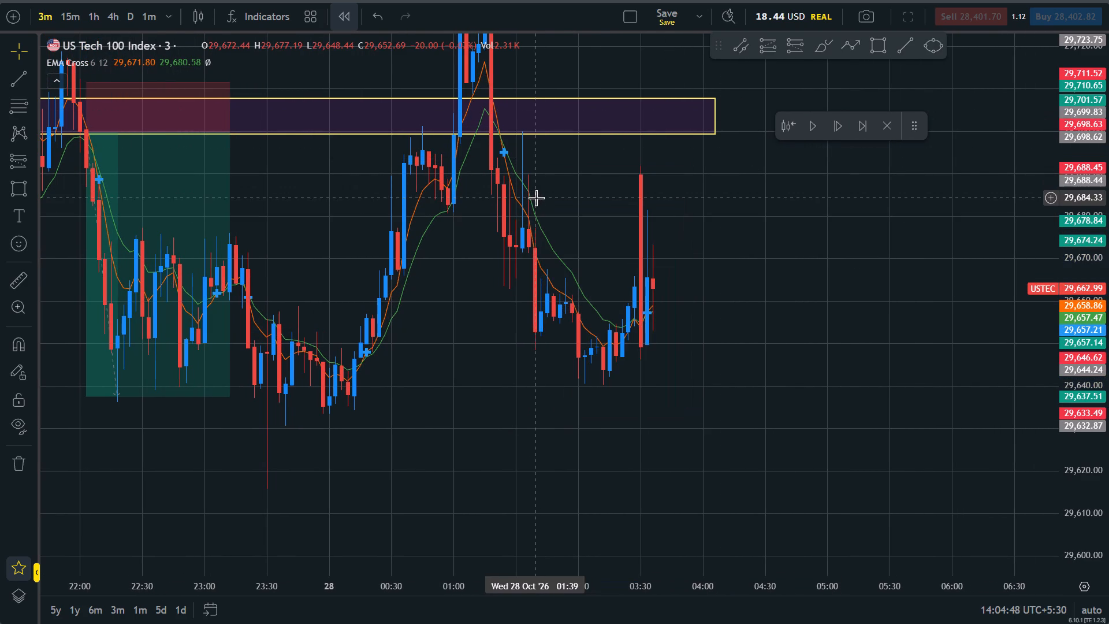
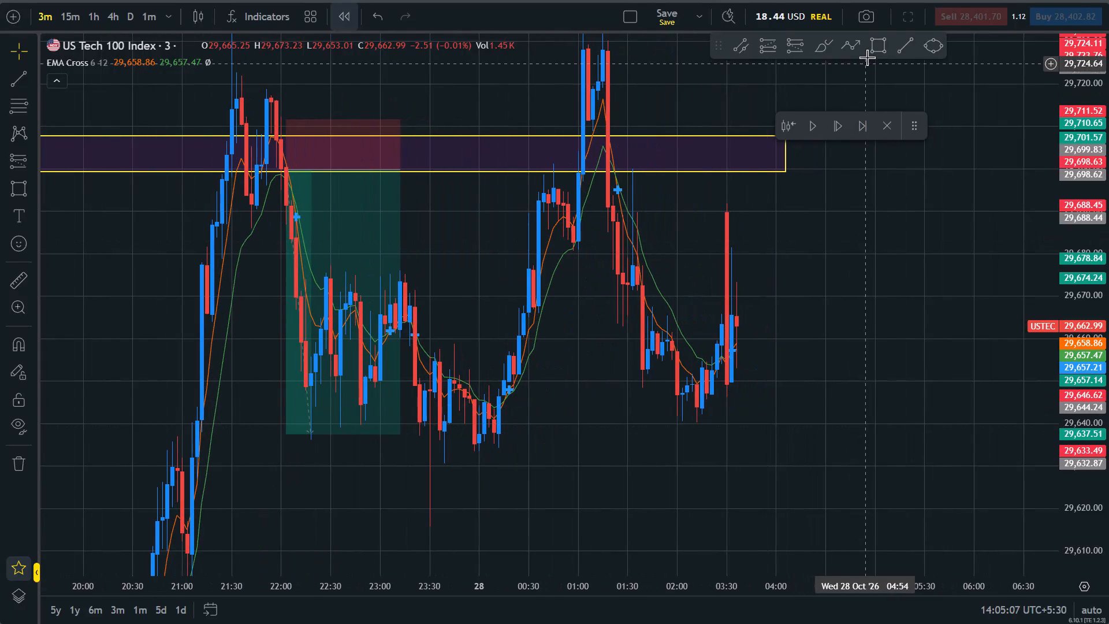
# Draw a price zone at about 29,635.5 to 29,638.8, from 20:51 on 27 October to 06:36 on 28 October.
pyautogui.click(879, 51)
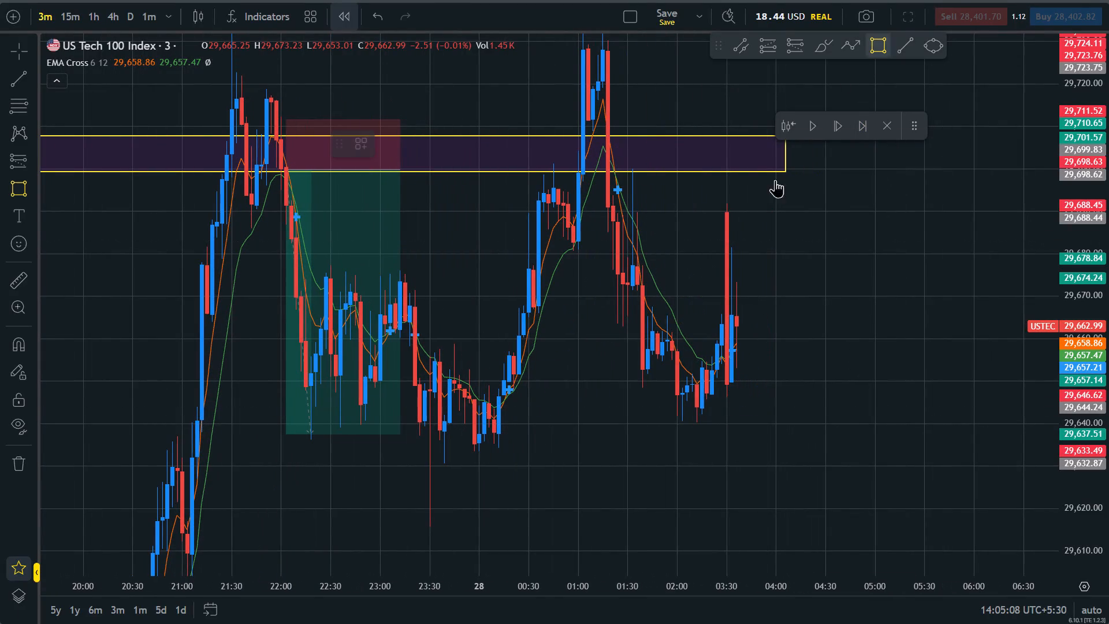
pyautogui.click(167, 443)
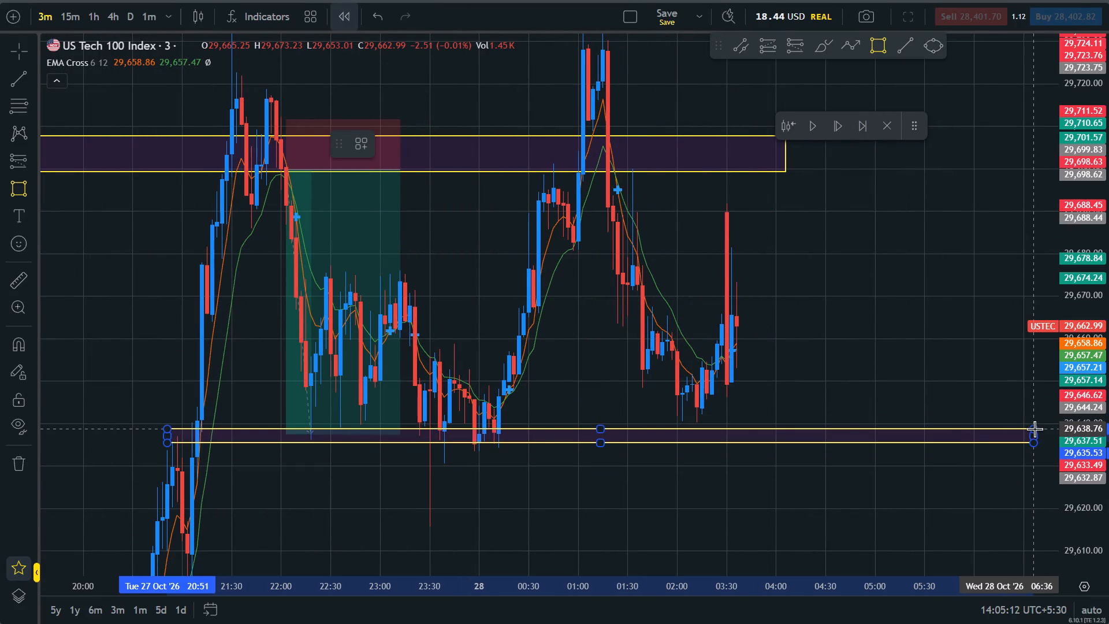
pyautogui.click(1035, 429)
pyautogui.click(939, 355)
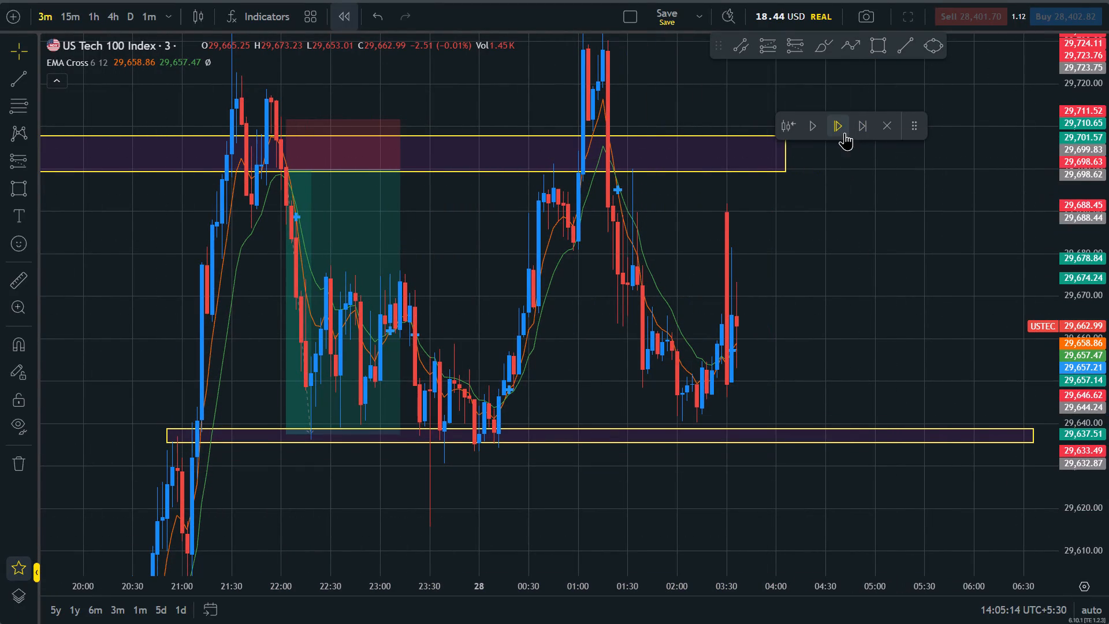
# Advance the bar replay candle by candle from 03:36 to 04:03 on 28 October.
pyautogui.click(840, 125)
pyautogui.click(840, 125)
pyautogui.click(840, 125)
pyautogui.click(840, 125)
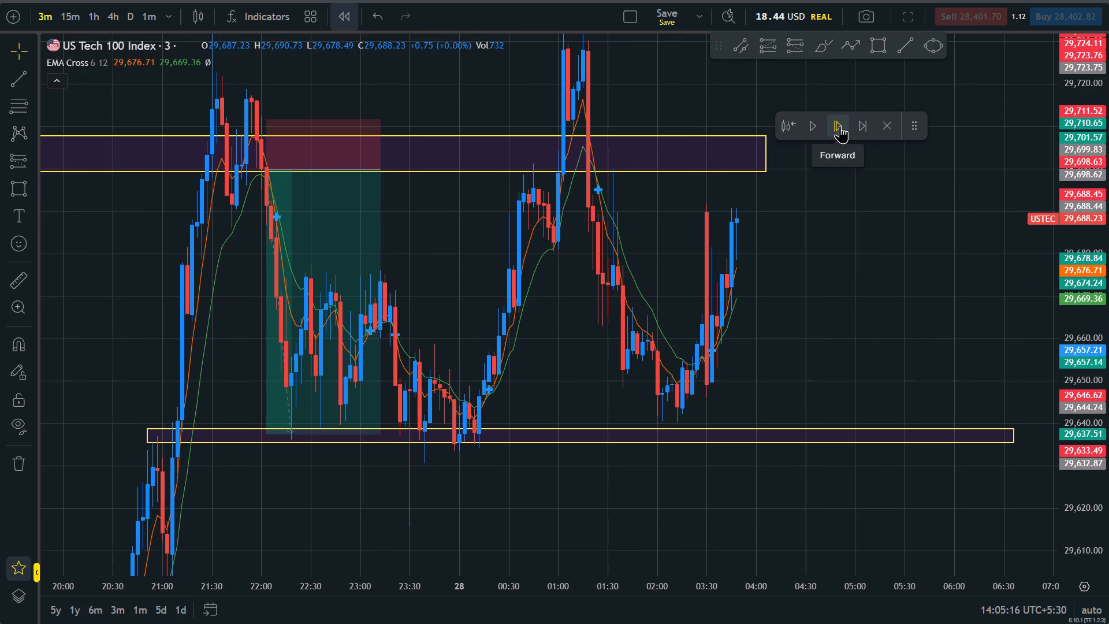
pyautogui.doubleClick(840, 125)
pyautogui.tripleClick(840, 125)
# Extend the upper price zone at about 29,699 to 29,708 forward to about 04:54 on 28 October, keeping its price levels.
pyautogui.moveTo(812, 220); pyautogui.dragTo(792, 326)
pyautogui.scroll(2, 792, 326)
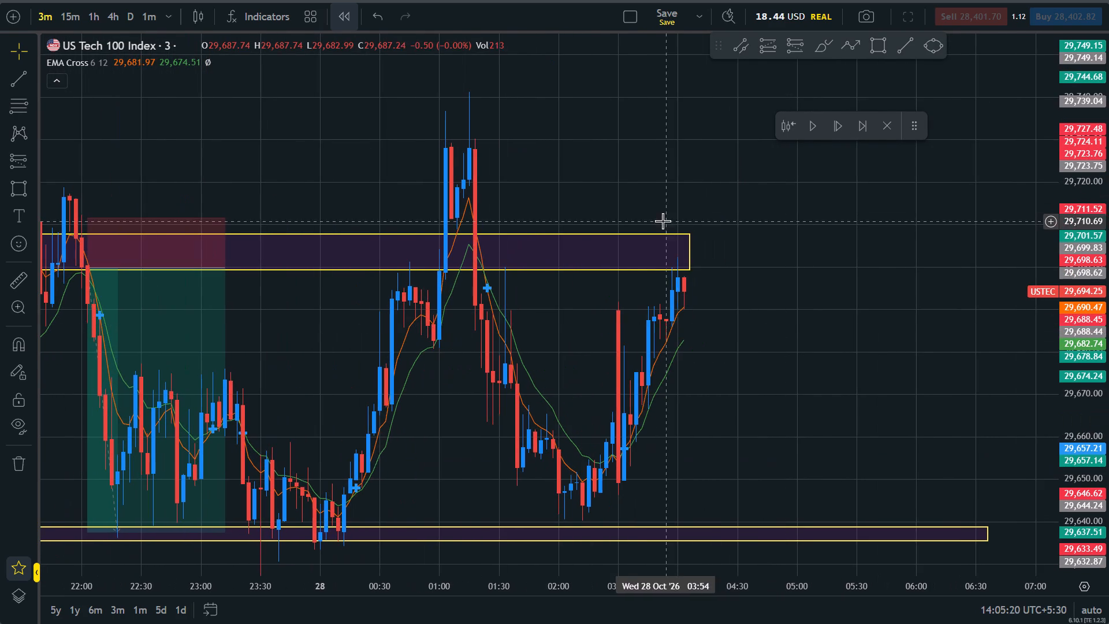
pyautogui.moveTo(688, 253); pyautogui.dragTo(787, 245)
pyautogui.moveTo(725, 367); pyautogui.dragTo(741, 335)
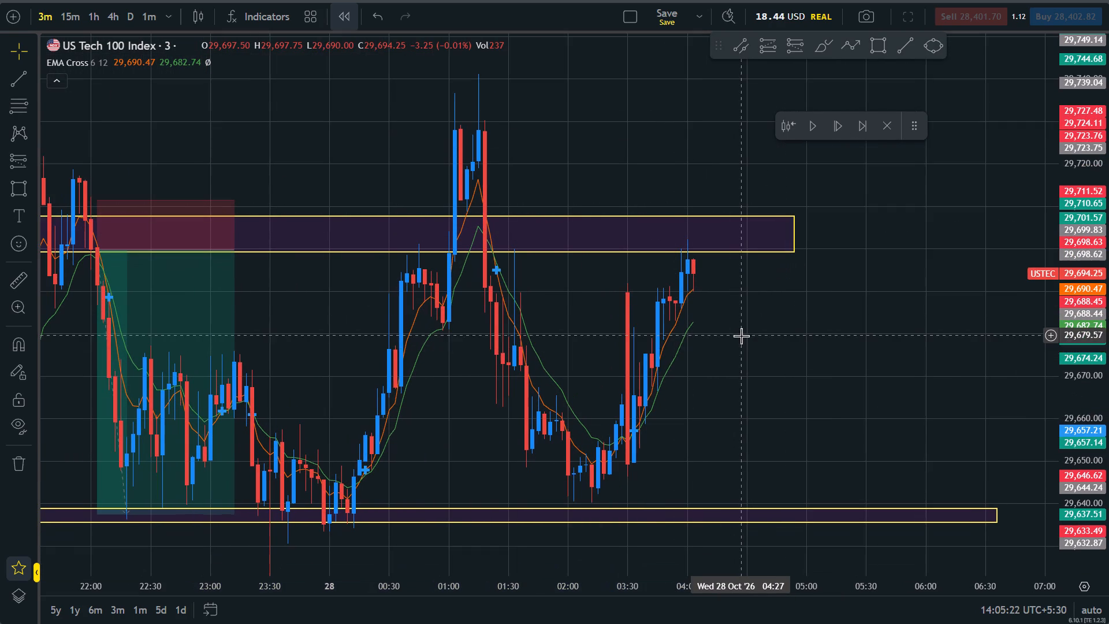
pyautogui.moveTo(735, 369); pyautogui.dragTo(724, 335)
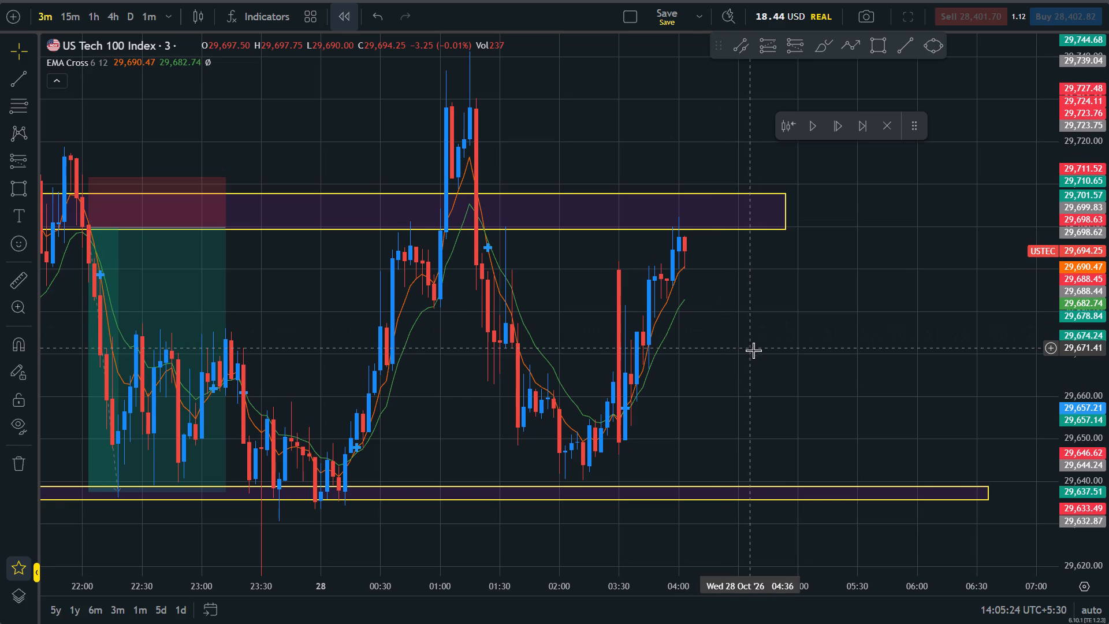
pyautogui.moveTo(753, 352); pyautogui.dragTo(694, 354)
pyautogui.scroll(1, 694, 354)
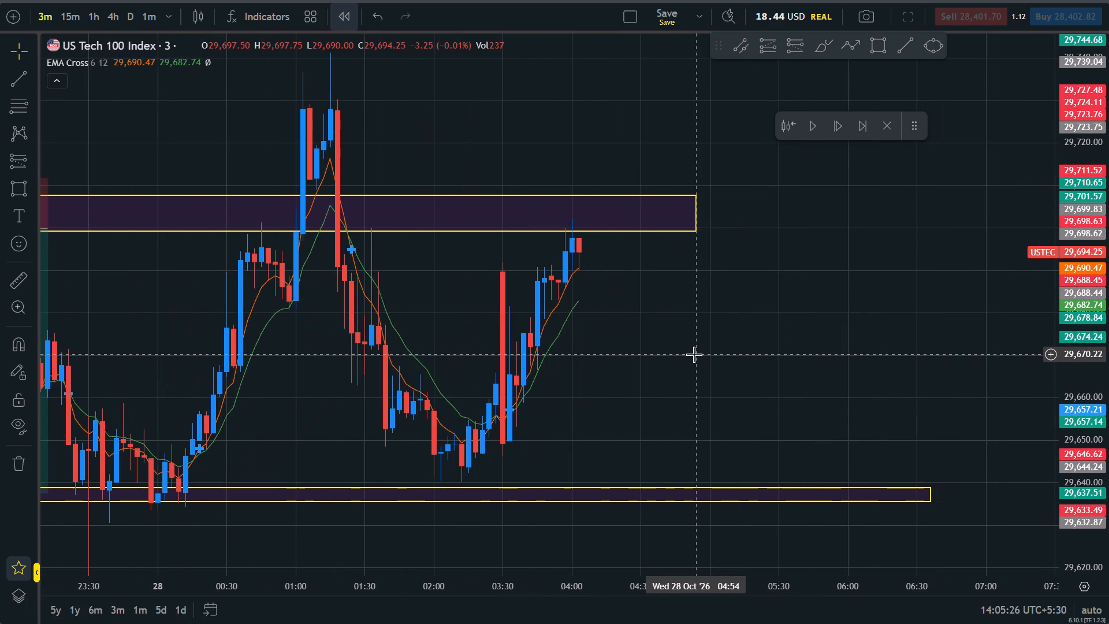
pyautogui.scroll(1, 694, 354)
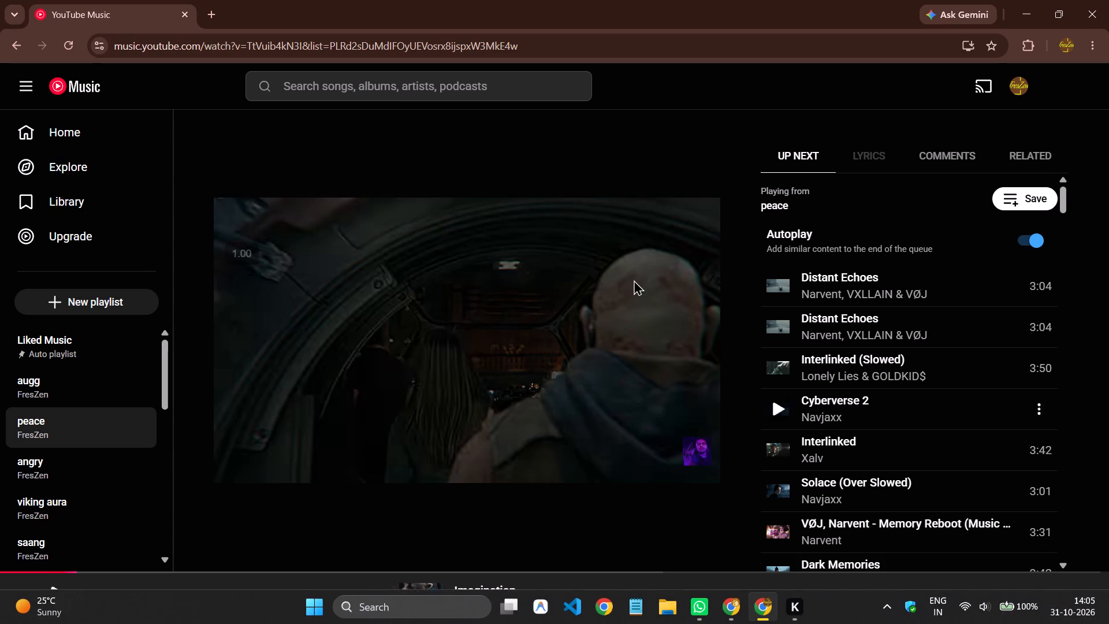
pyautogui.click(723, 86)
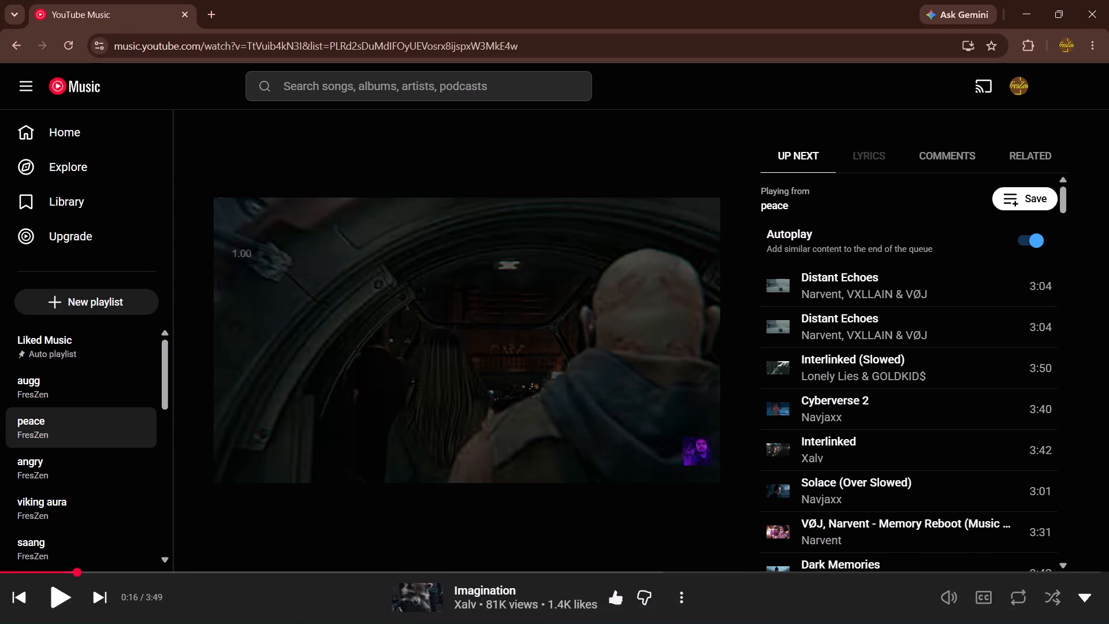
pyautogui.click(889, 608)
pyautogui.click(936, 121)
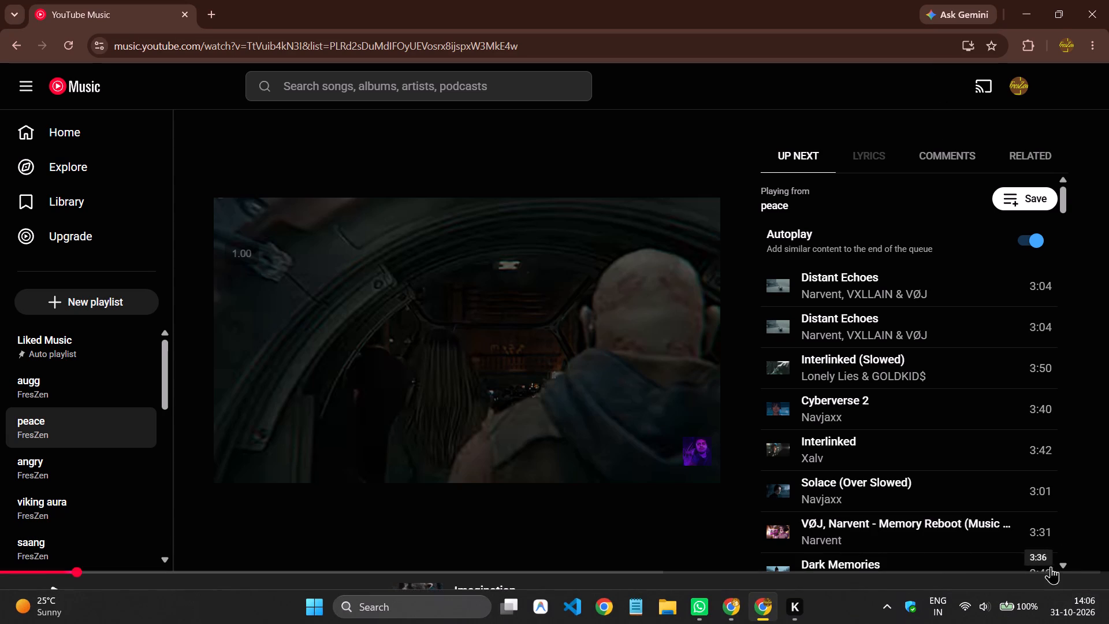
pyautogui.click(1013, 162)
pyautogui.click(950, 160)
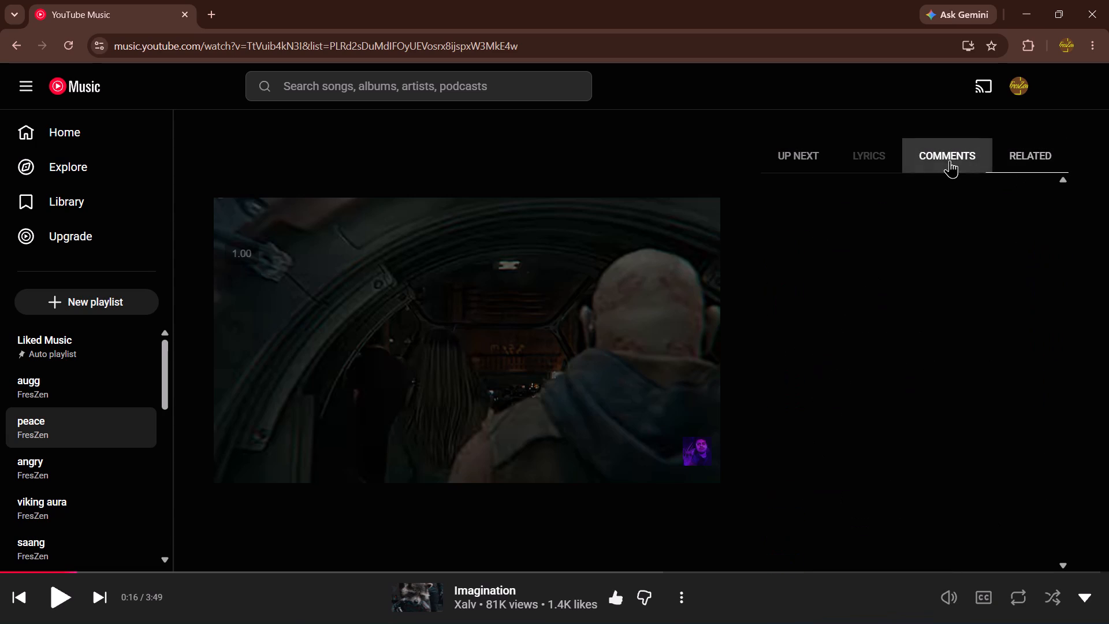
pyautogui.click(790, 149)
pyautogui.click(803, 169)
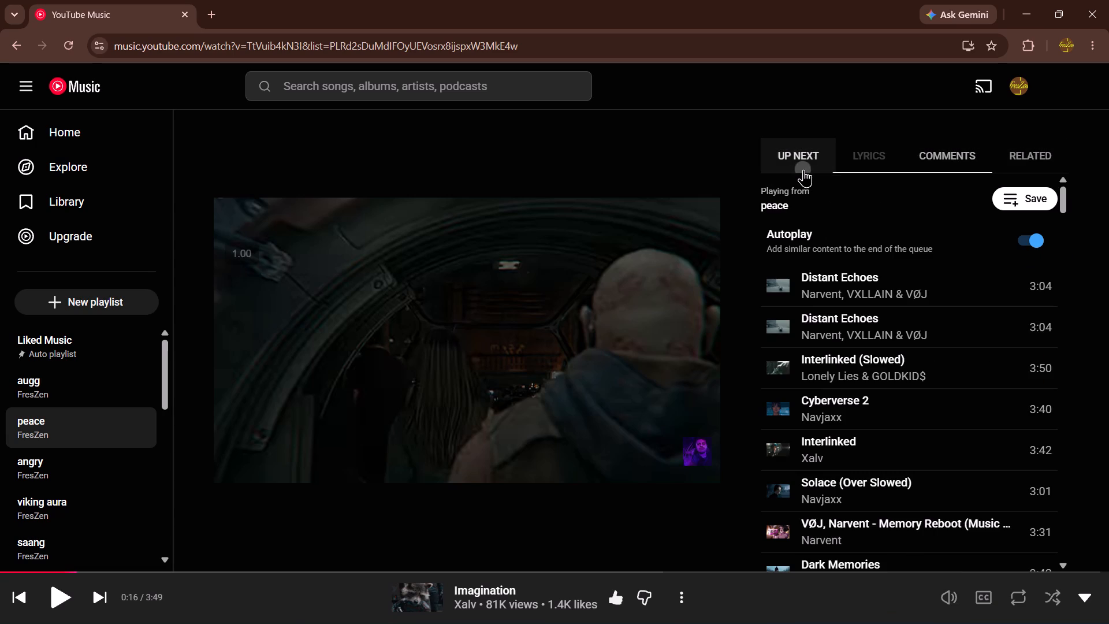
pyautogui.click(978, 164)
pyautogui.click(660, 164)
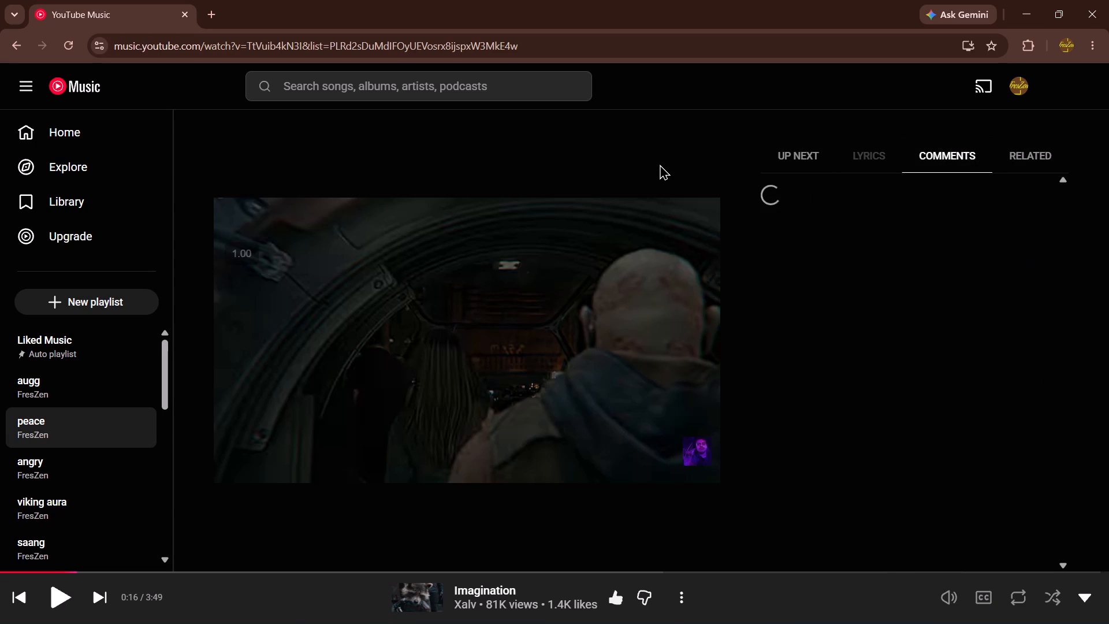
# Return to the US Tech 100 chart and examine price near 04:00 on 28 October against the two nearby price zones.
pyautogui.click(684, 371)
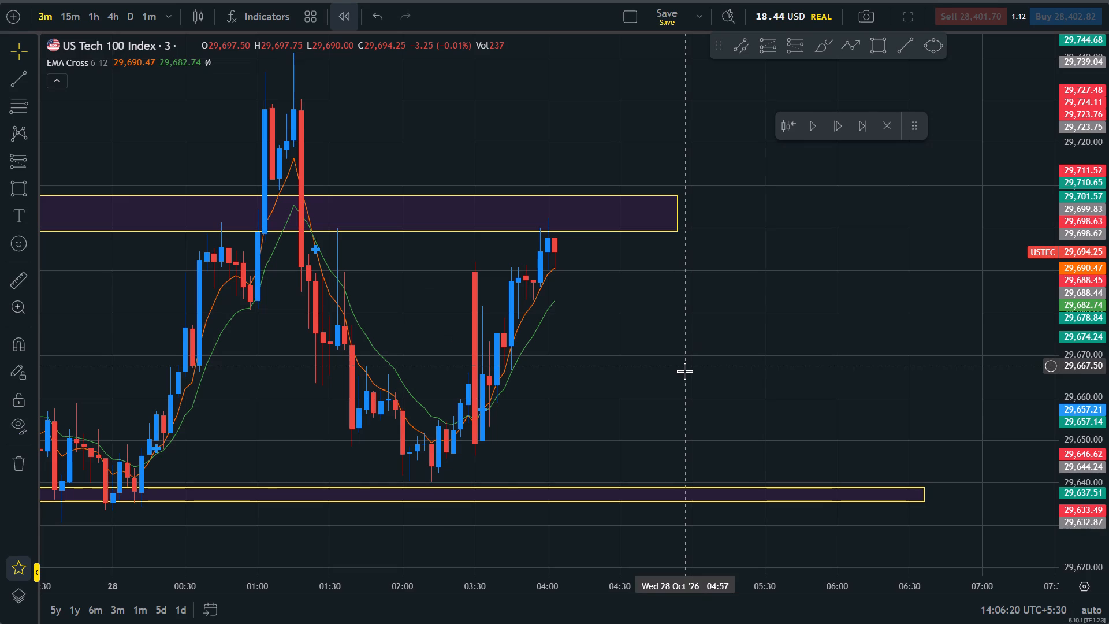
pyautogui.scroll(-11, 684, 371)
pyautogui.moveTo(1108, 276); pyautogui.dragTo(1108, 393)
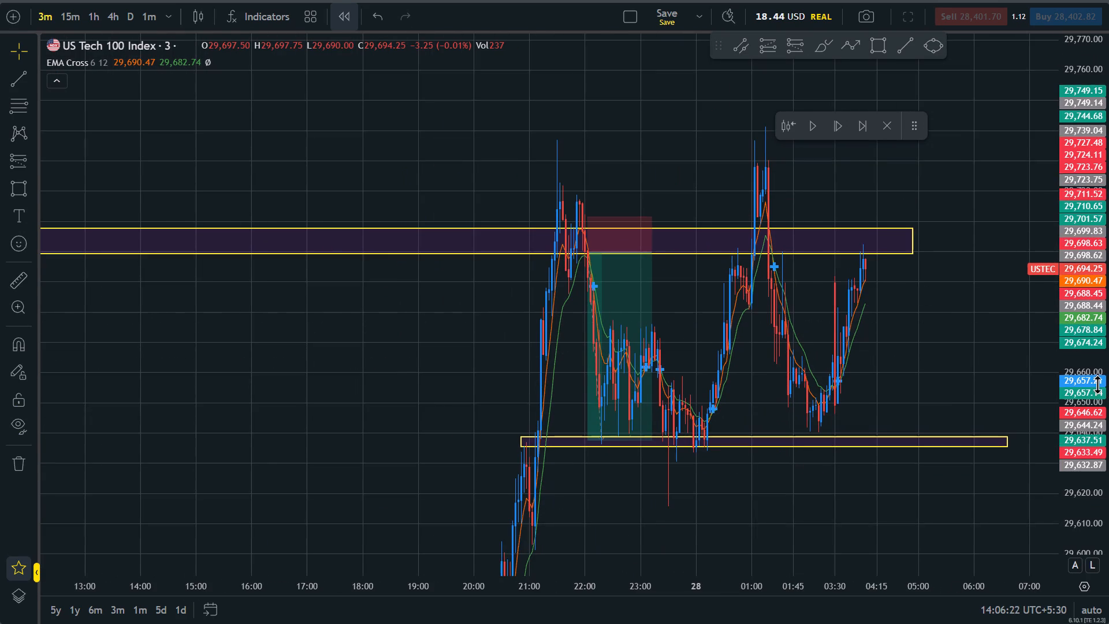
pyautogui.moveTo(870, 303); pyautogui.dragTo(867, 356)
pyautogui.scroll(6, 867, 356)
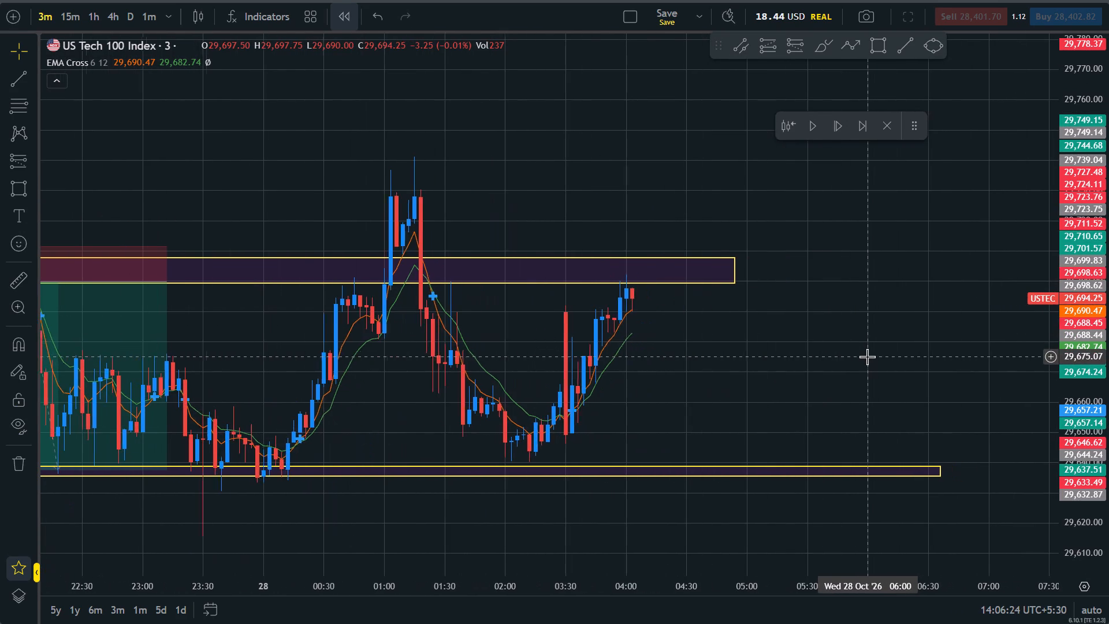
pyautogui.moveTo(888, 125); pyautogui.dragTo(856, 313)
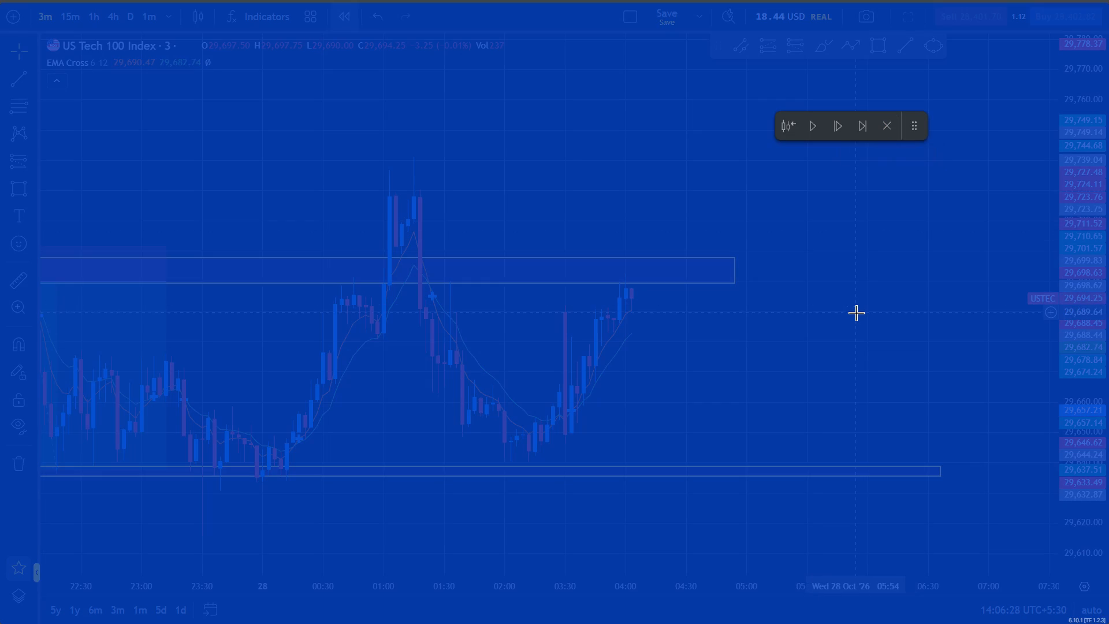
pyautogui.moveTo(856, 313); pyautogui.dragTo(856, 311)
pyautogui.click(856, 313)
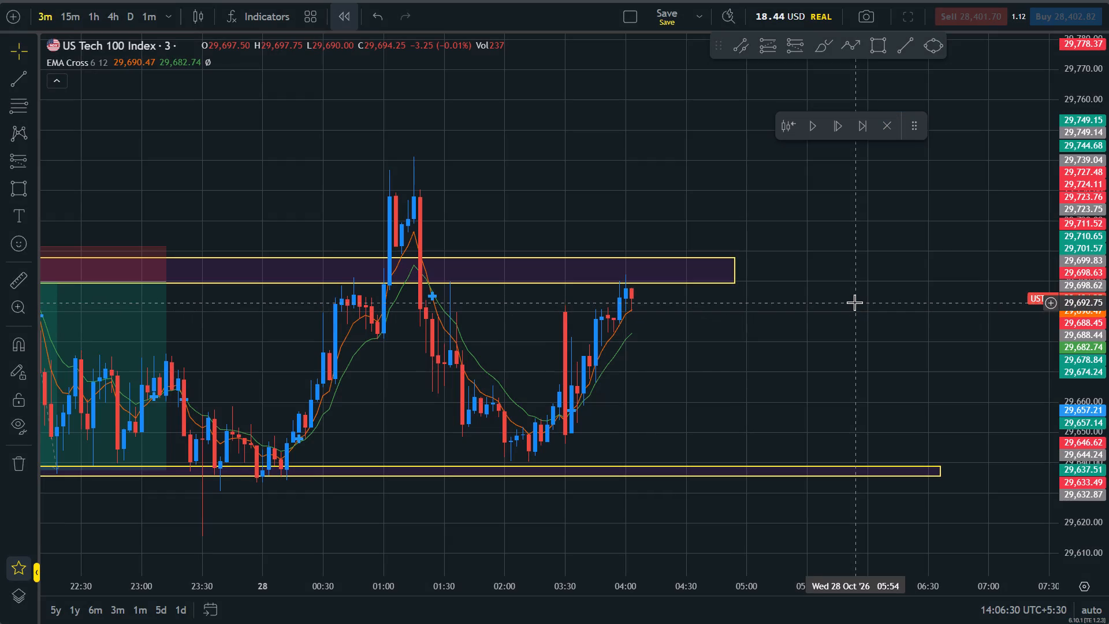
pyautogui.scroll(-4, 854, 302)
pyautogui.scroll(2, 854, 302)
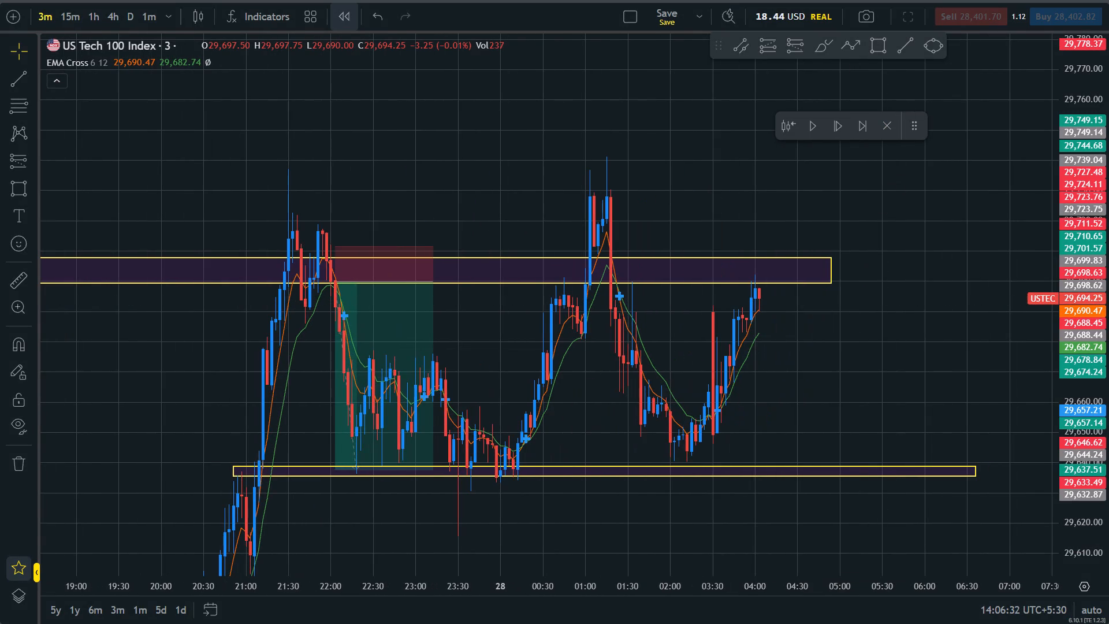
# Exit the bar replay and fit the price scale automatically.
pyautogui.click(887, 123)
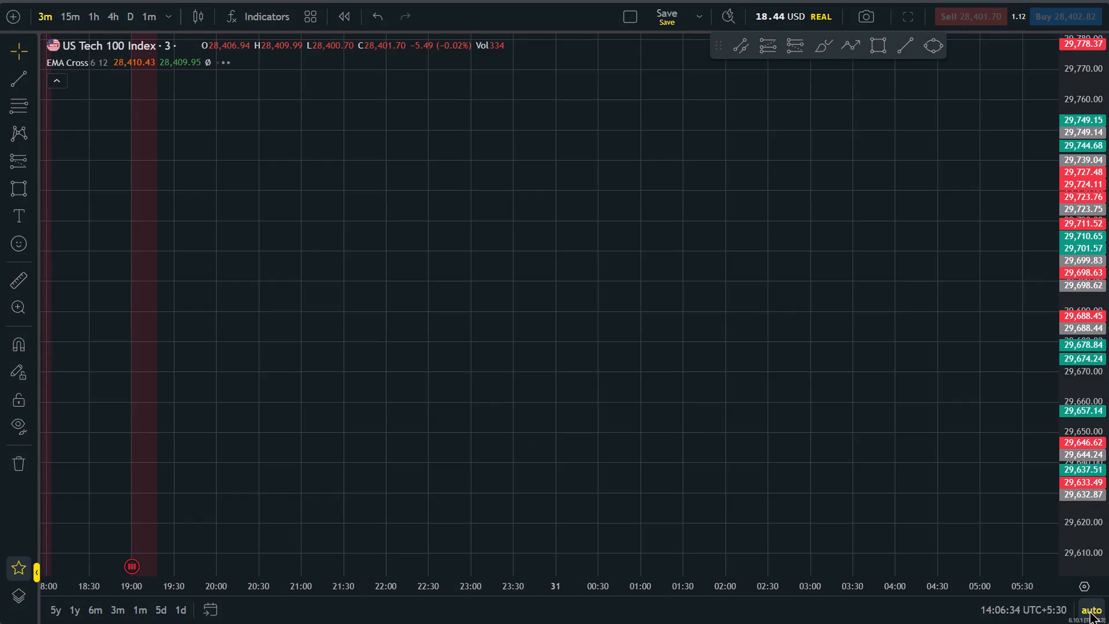
pyautogui.click(1091, 615)
# Look back through the chart from 30 October to the price zones and short positions of 27 to 28 October.
pyautogui.hscroll(5, 651, 528)
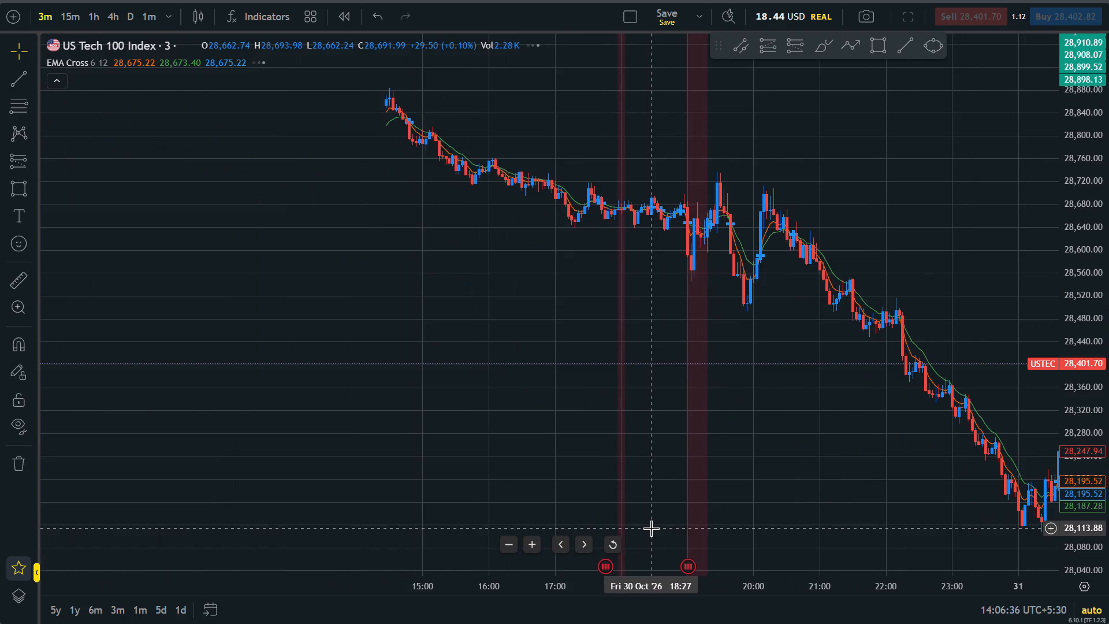
pyautogui.hscroll(8, 651, 528)
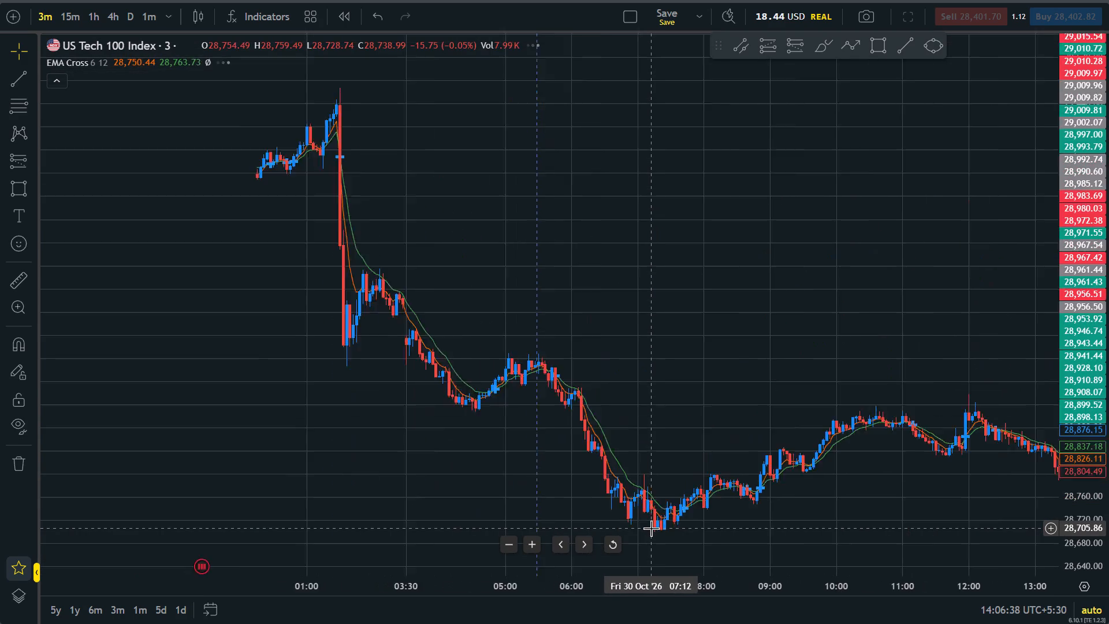
pyautogui.hscroll(8, 651, 528)
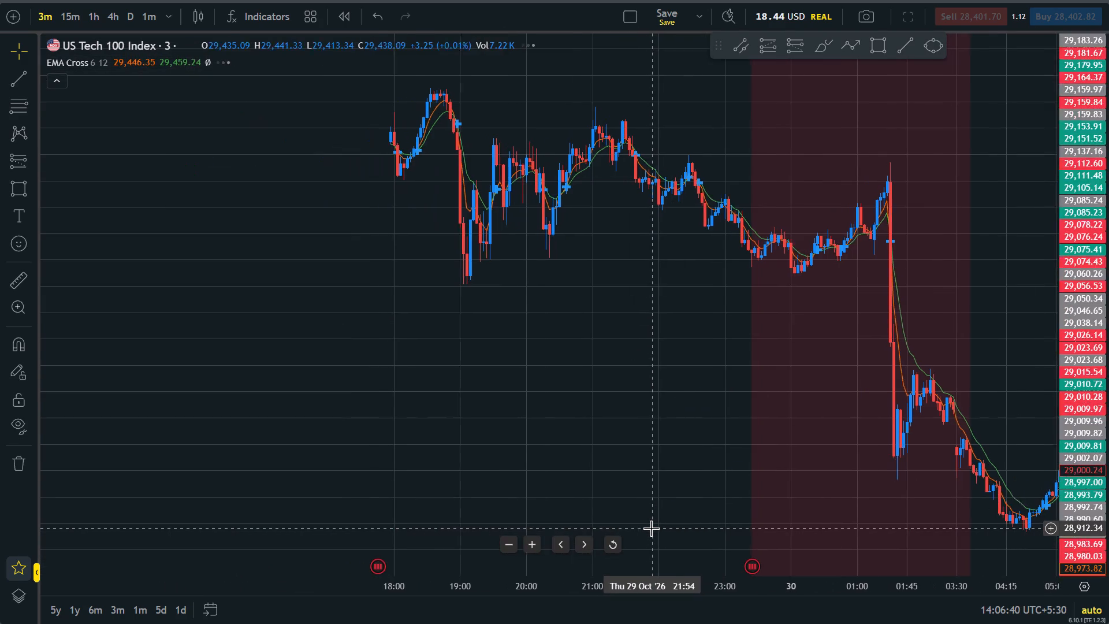
pyautogui.moveTo(452, 302); pyautogui.dragTo(711, 441)
pyautogui.hscroll(1, 711, 441)
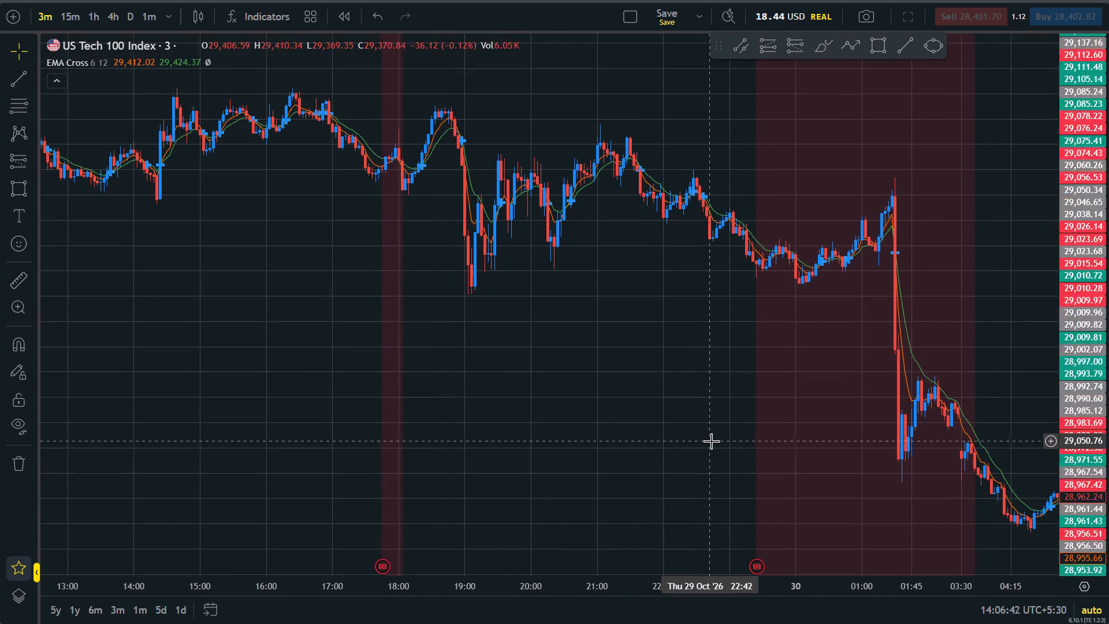
pyautogui.hscroll(8, 711, 441)
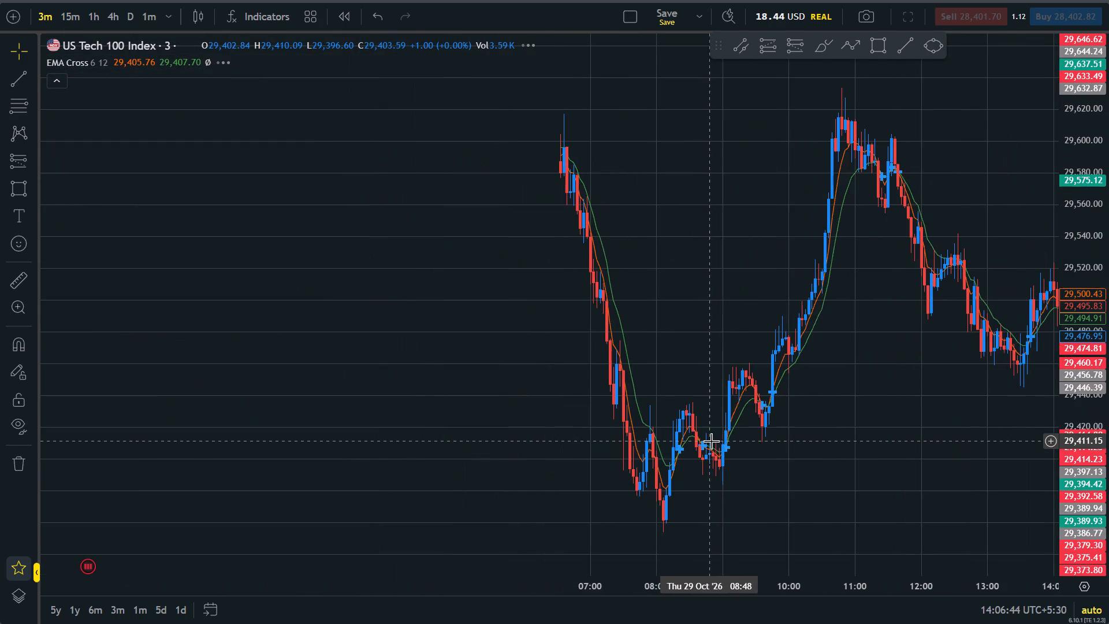
pyautogui.hscroll(5, 711, 441)
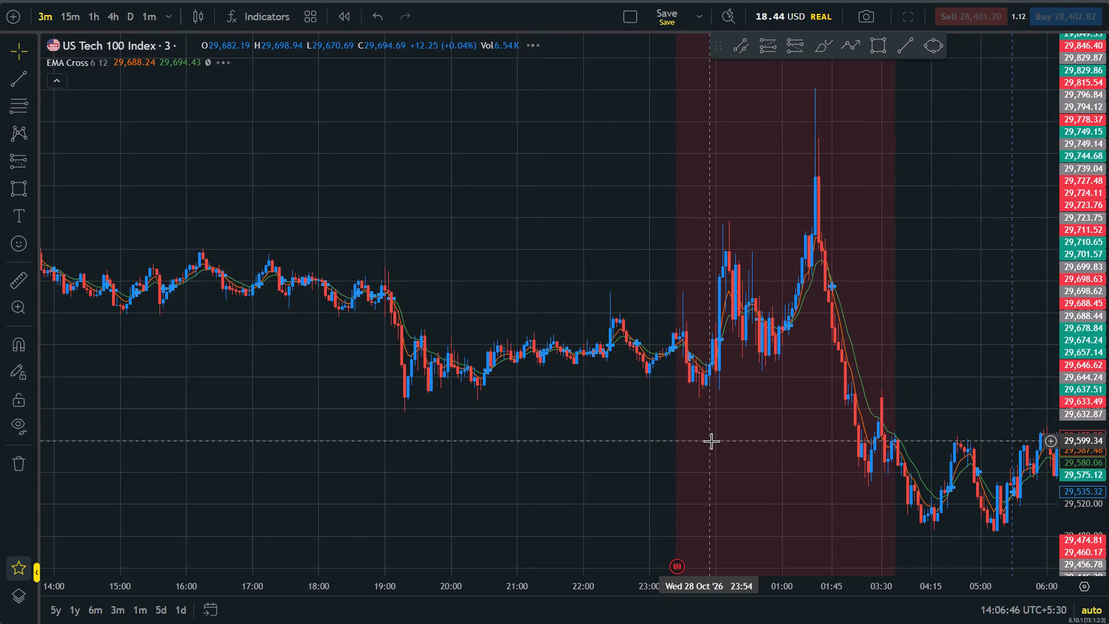
pyautogui.hscroll(9, 711, 441)
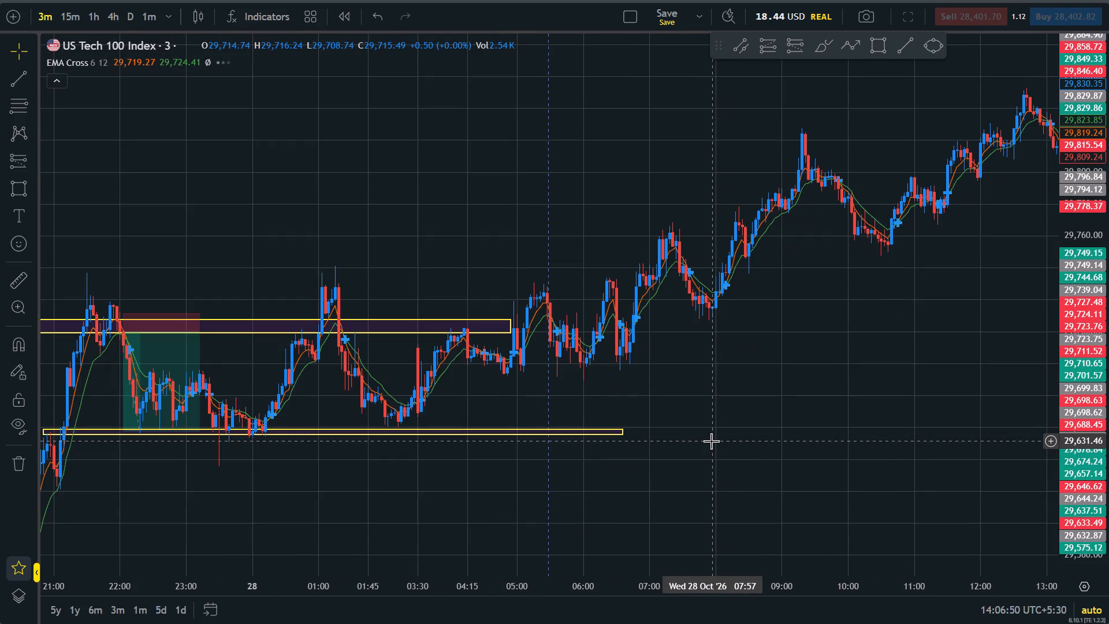
pyautogui.hscroll(8, 711, 441)
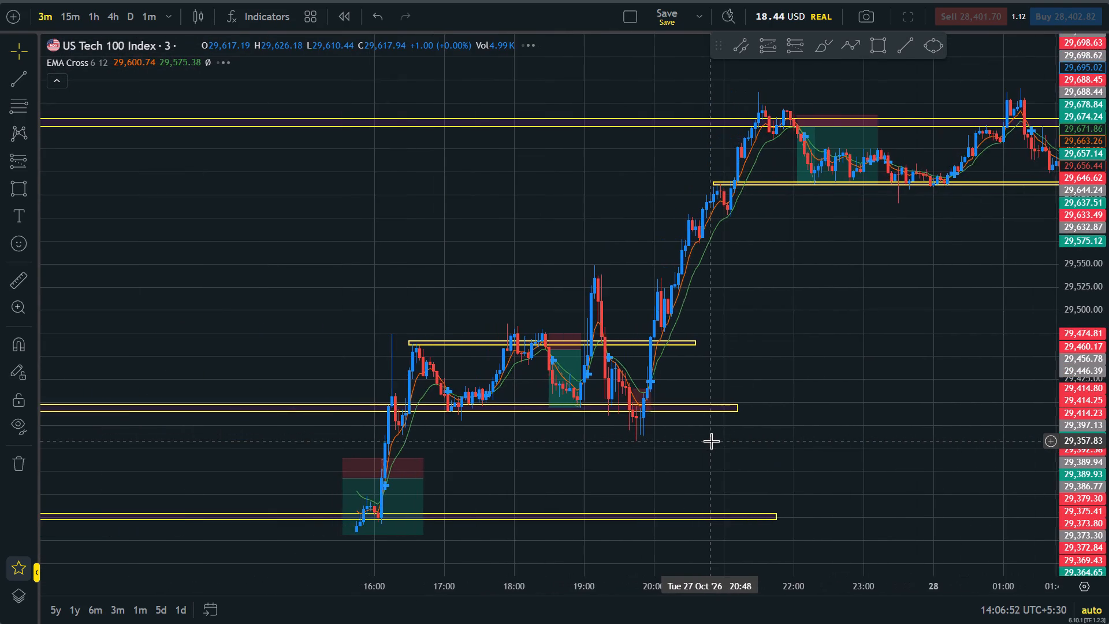
pyautogui.hscroll(-4, 711, 441)
# Examine the 22:00 short position on 27 October and the price action between the two surrounding zones into 28 October.
pyautogui.scroll(5, 711, 441)
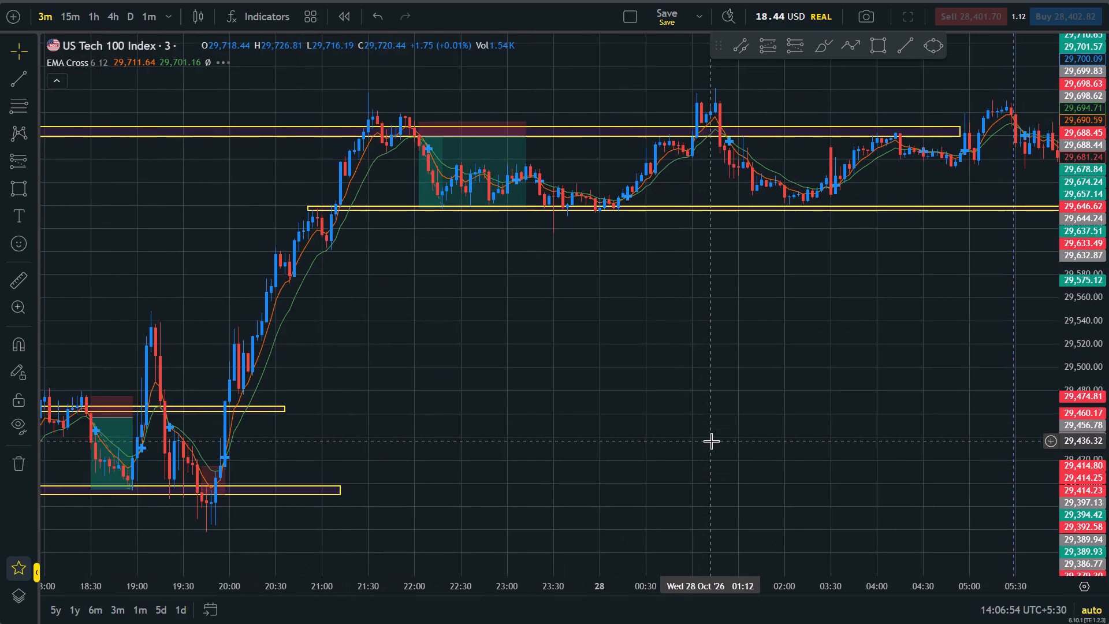
pyautogui.scroll(1, 711, 441)
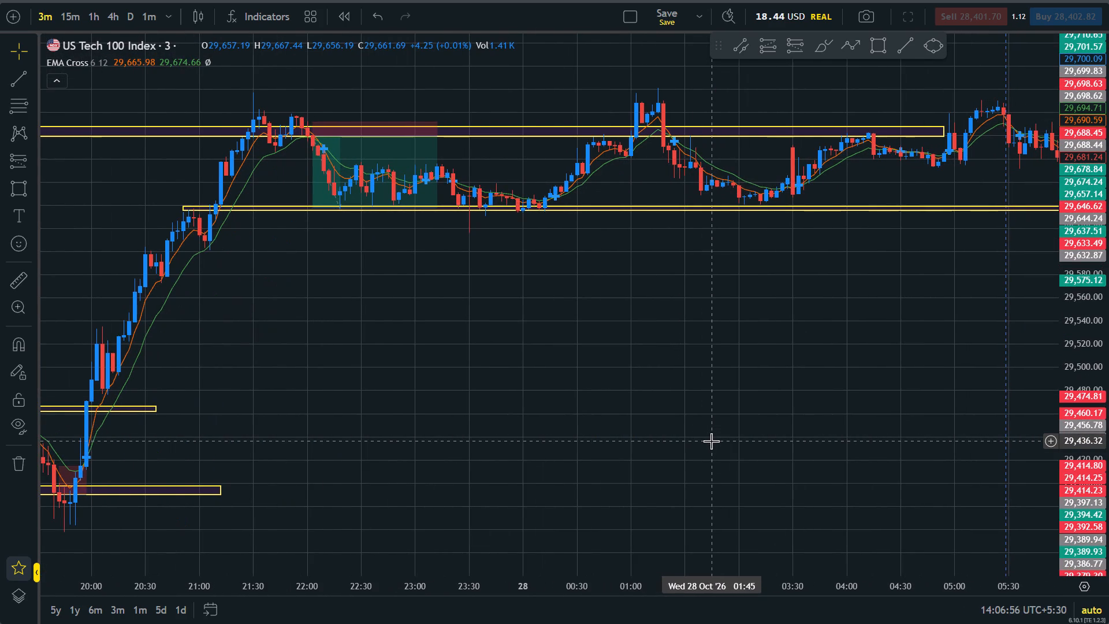
pyautogui.hscroll(3, 711, 441)
pyautogui.scroll(1, 711, 441)
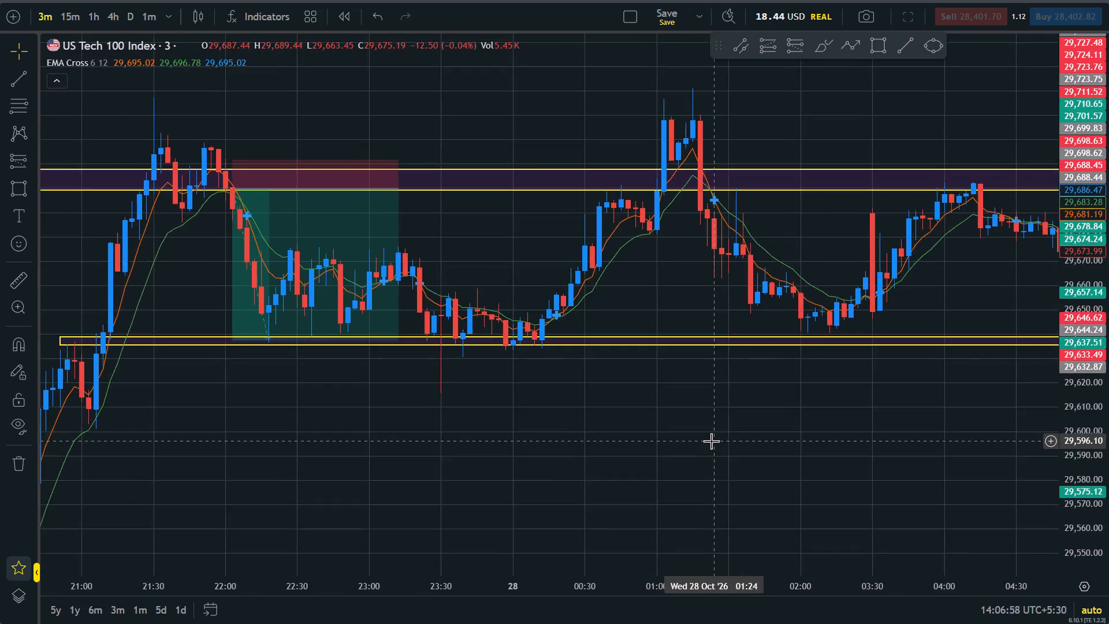
pyautogui.scroll(1, 711, 441)
pyautogui.moveTo(1108, 450); pyautogui.dragTo(1106, 304)
pyautogui.moveTo(542, 267); pyautogui.dragTo(832, 311)
pyautogui.click(765, 315)
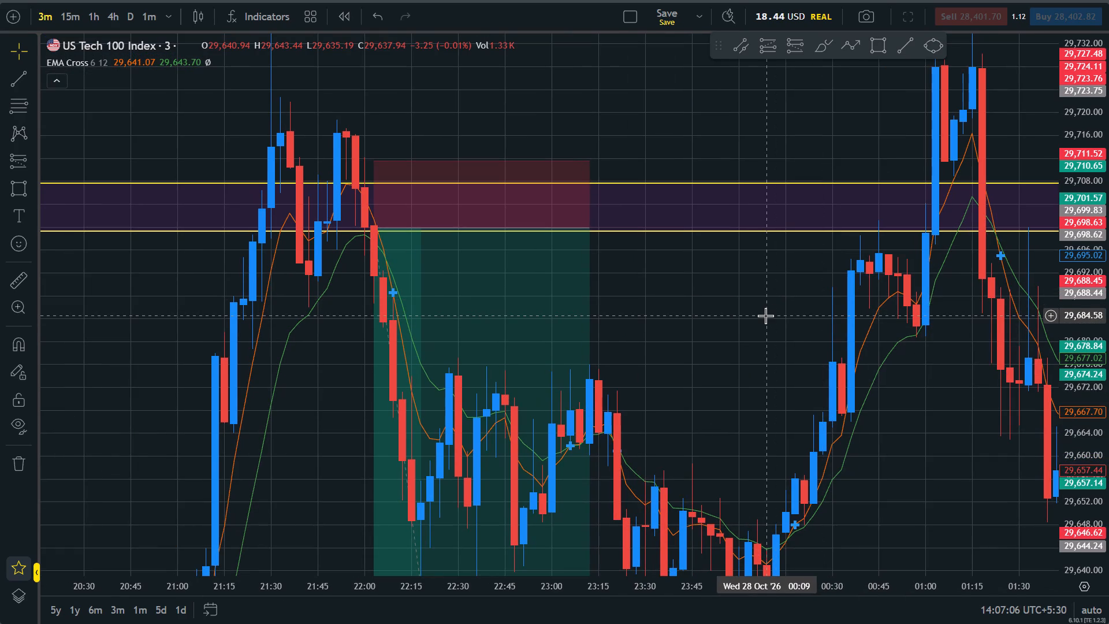
pyautogui.scroll(-3, 765, 315)
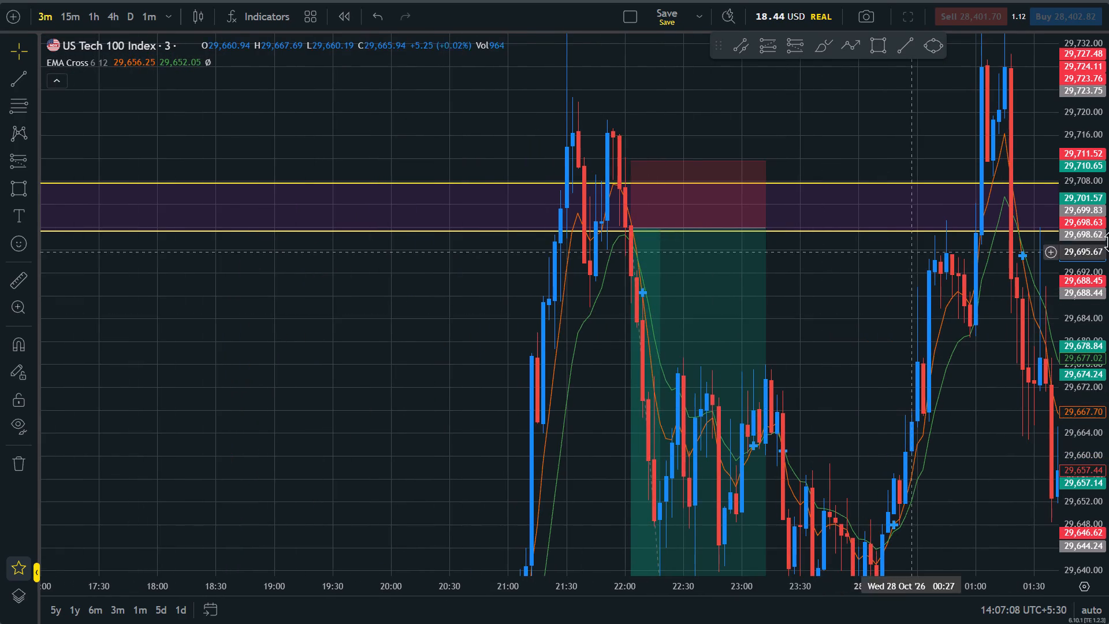
pyautogui.moveTo(1108, 311); pyautogui.dragTo(1105, 433)
pyautogui.moveTo(848, 348); pyautogui.dragTo(776, 328)
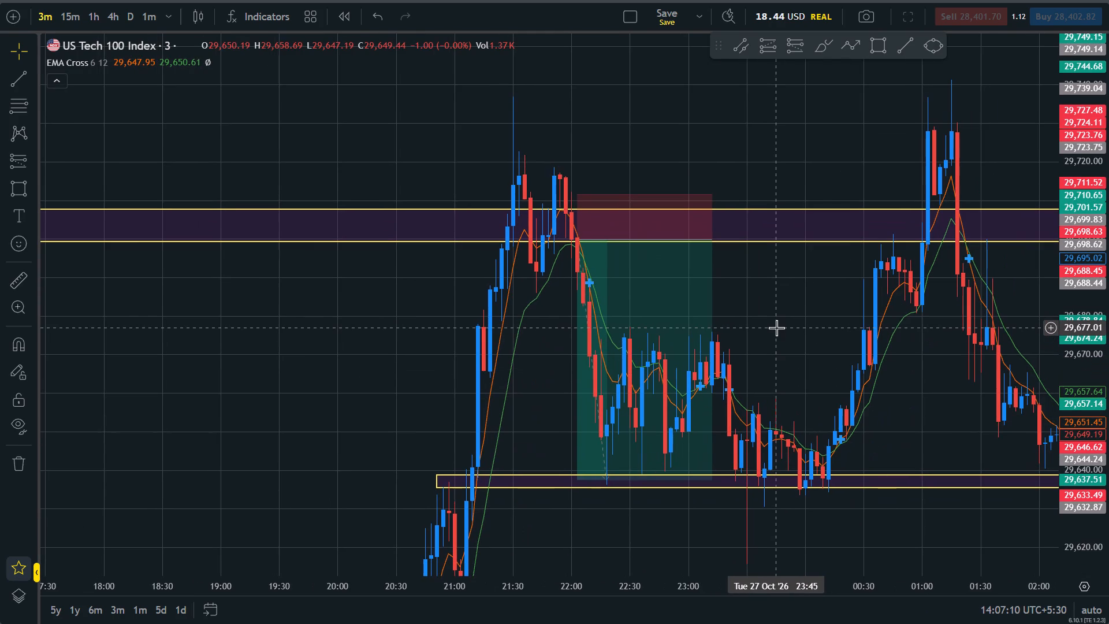
pyautogui.scroll(1, 776, 328)
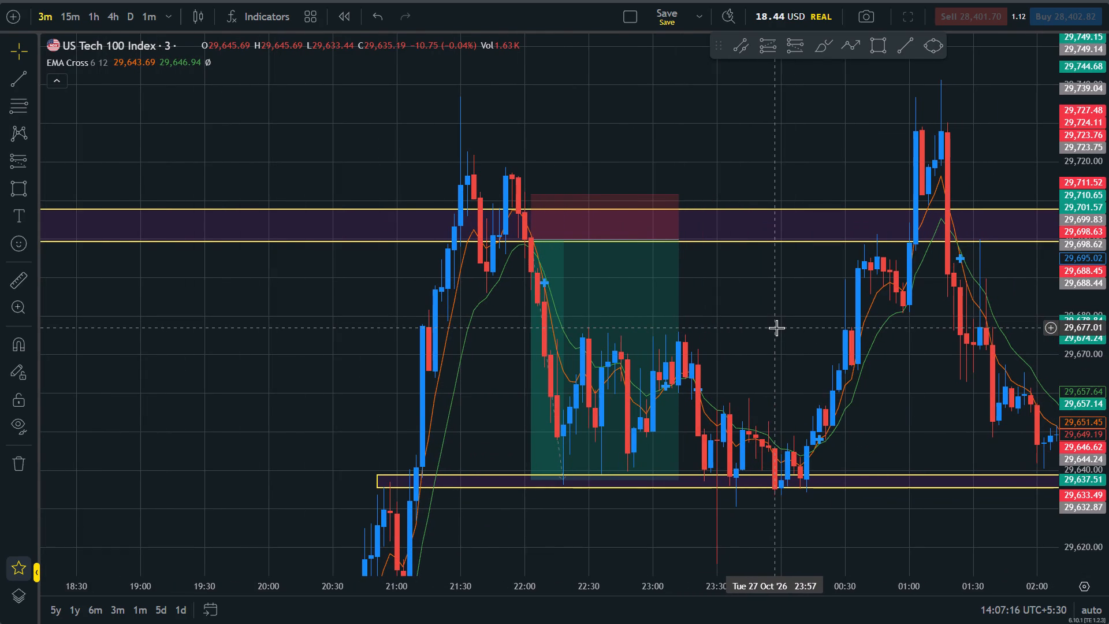
pyautogui.hscroll(1, 776, 328)
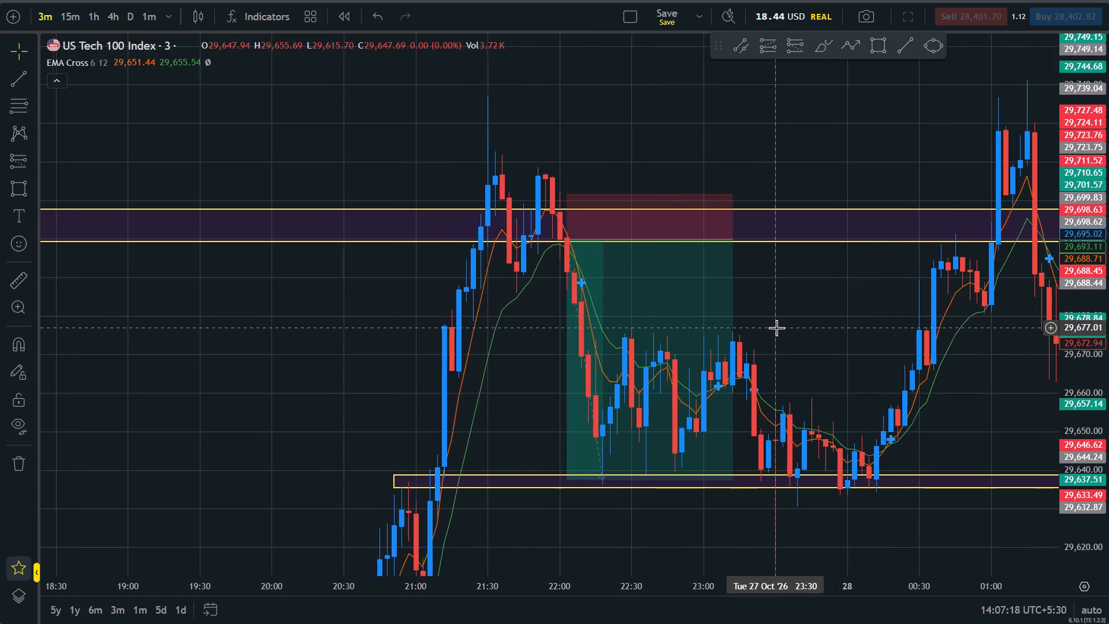
pyautogui.hscroll(1, 776, 328)
pyautogui.scroll(1, 776, 328)
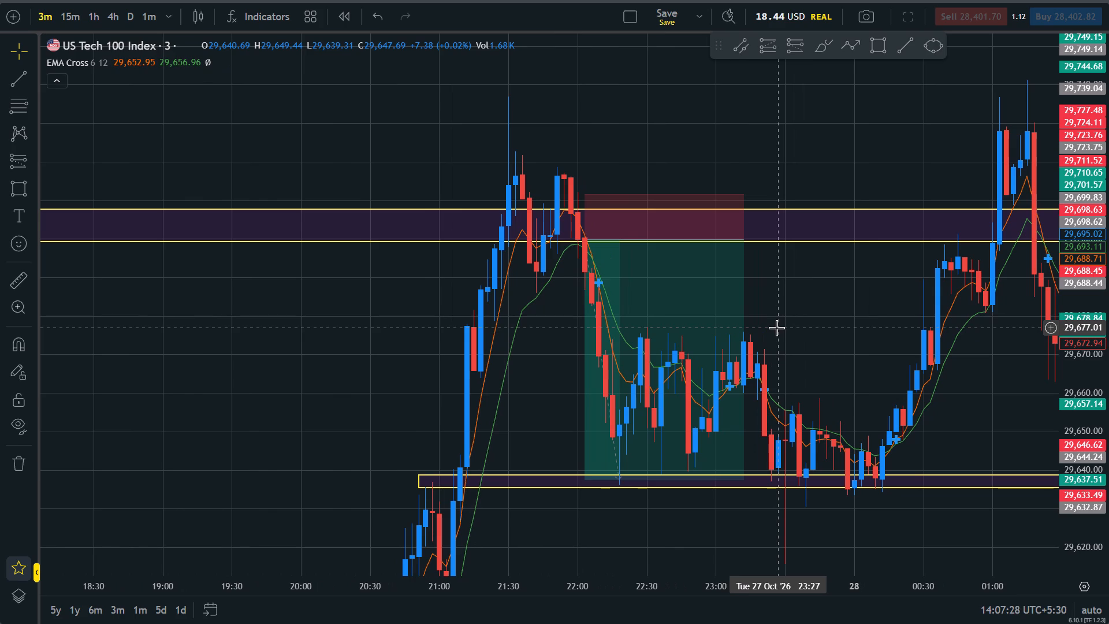
pyautogui.moveTo(1108, 407); pyautogui.dragTo(1108, 413)
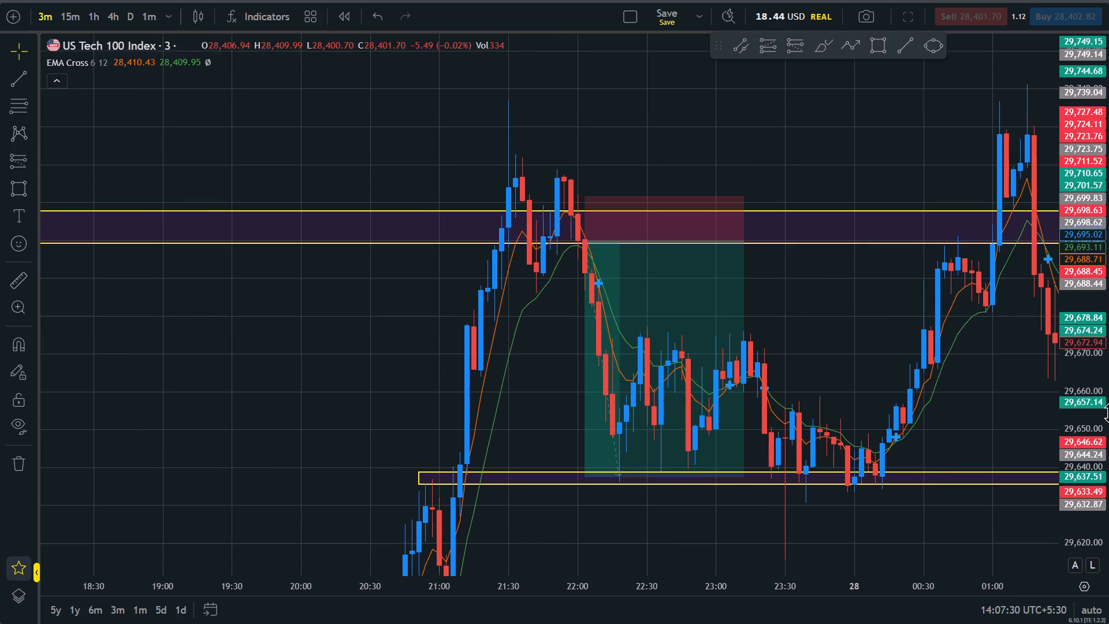
pyautogui.moveTo(805, 369); pyautogui.dragTo(797, 399)
pyautogui.scroll(-1, 797, 399)
pyautogui.scroll(1, 797, 399)
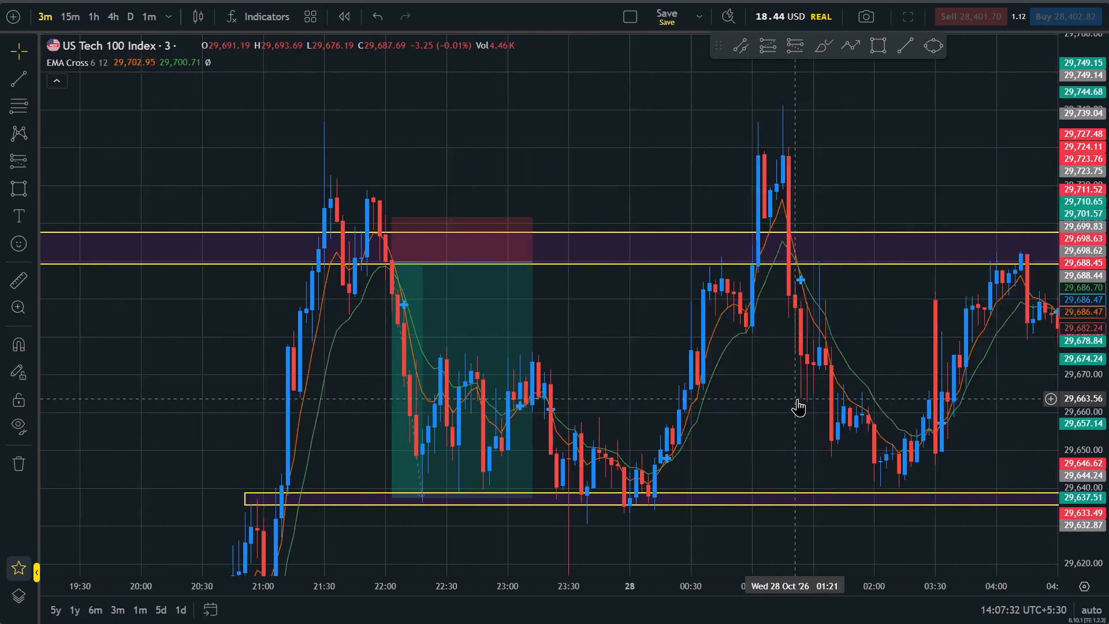
pyautogui.scroll(1, 797, 399)
# Extend the price zone at about 29,699 to 29,708 forward to about 07:00 on 28 October, keeping its price levels.
pyautogui.moveTo(974, 380); pyautogui.dragTo(646, 385)
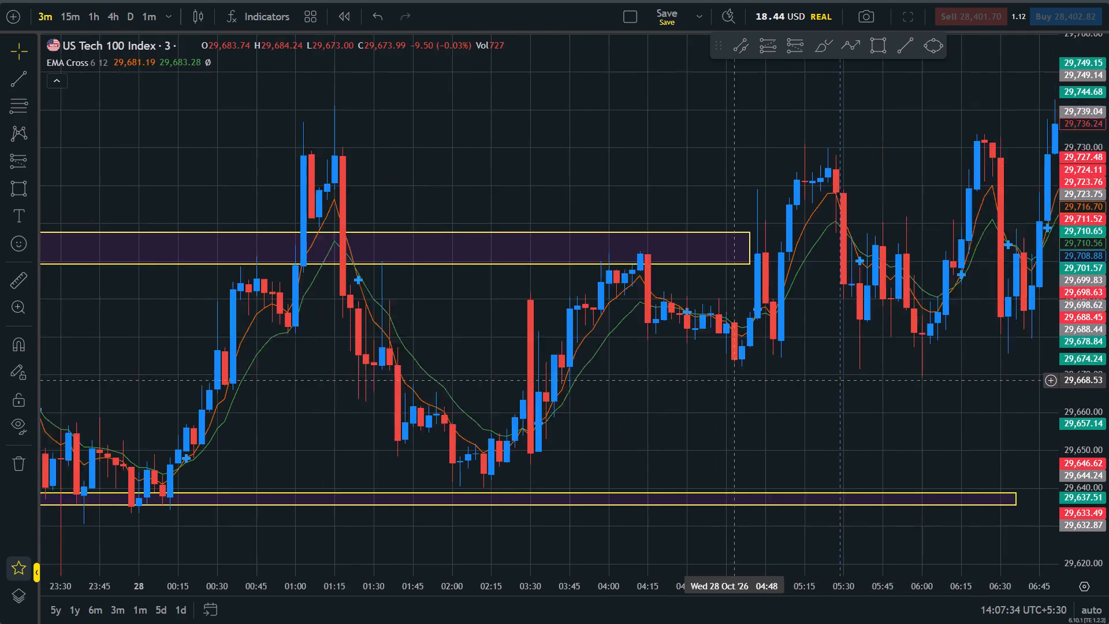
pyautogui.moveTo(646, 385); pyautogui.dragTo(574, 394)
pyautogui.moveTo(585, 260); pyautogui.dragTo(587, 259)
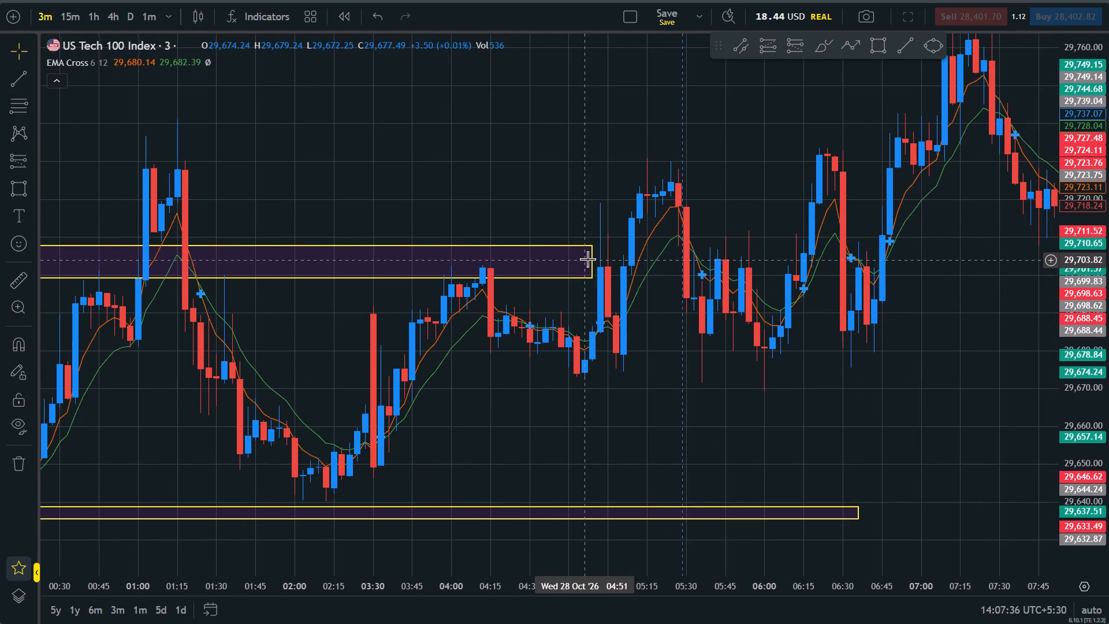
pyautogui.moveTo(587, 259); pyautogui.dragTo(654, 255)
pyautogui.click(651, 260)
pyautogui.moveTo(655, 263); pyautogui.dragTo(989, 299)
# Draw a rectangular price zone at about 29,845 to 29,849, spanning about 12:30 to 14:15 on 28 October.
pyautogui.moveTo(965, 357); pyautogui.dragTo(643, 618)
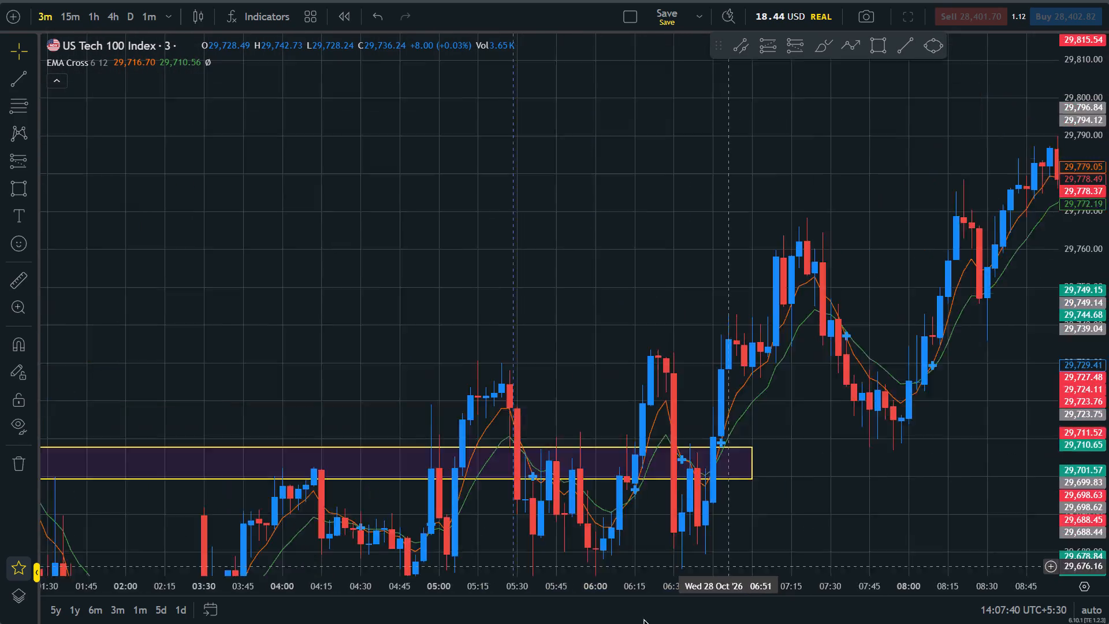
pyautogui.moveTo(643, 618); pyautogui.dragTo(34, 621)
pyautogui.moveTo(894, 131); pyautogui.dragTo(827, 206)
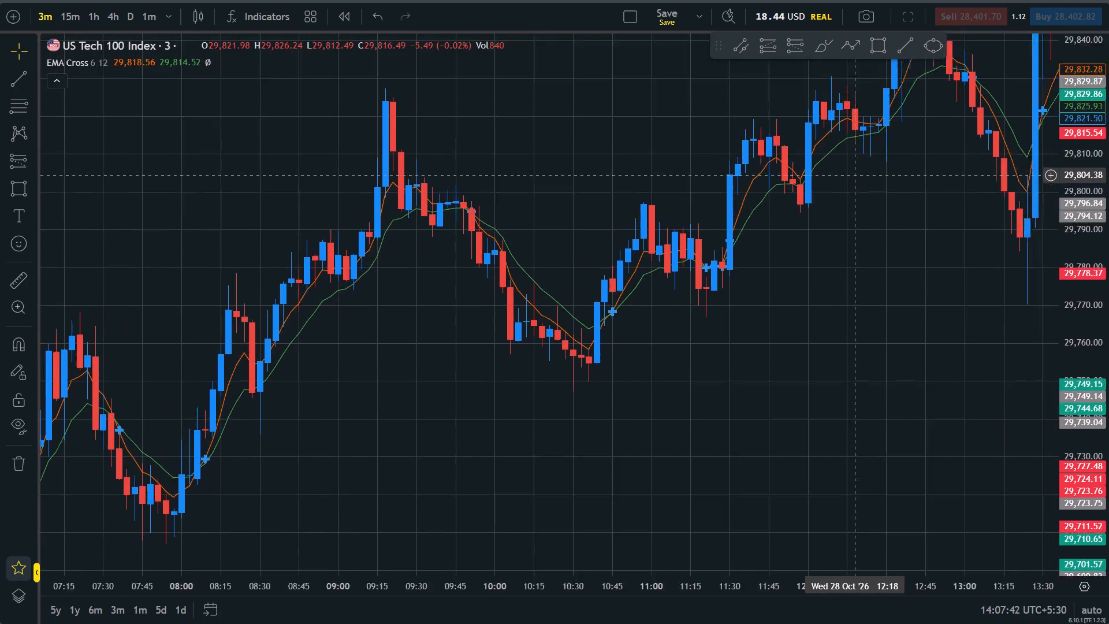
pyautogui.moveTo(827, 206); pyautogui.dragTo(491, 425)
pyautogui.click(732, 281)
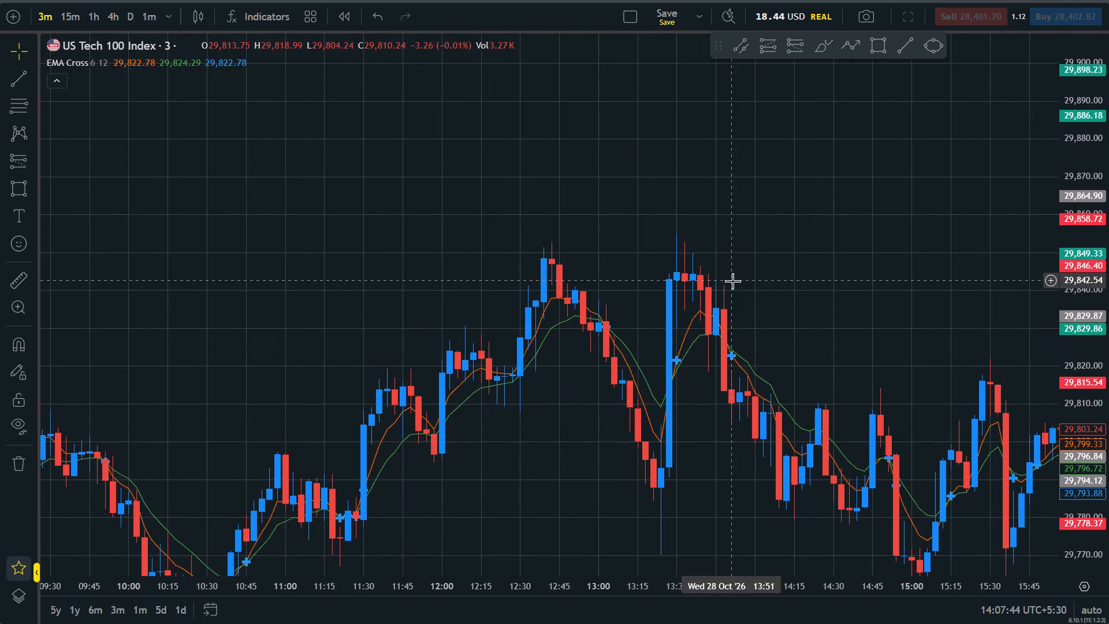
pyautogui.click(873, 59)
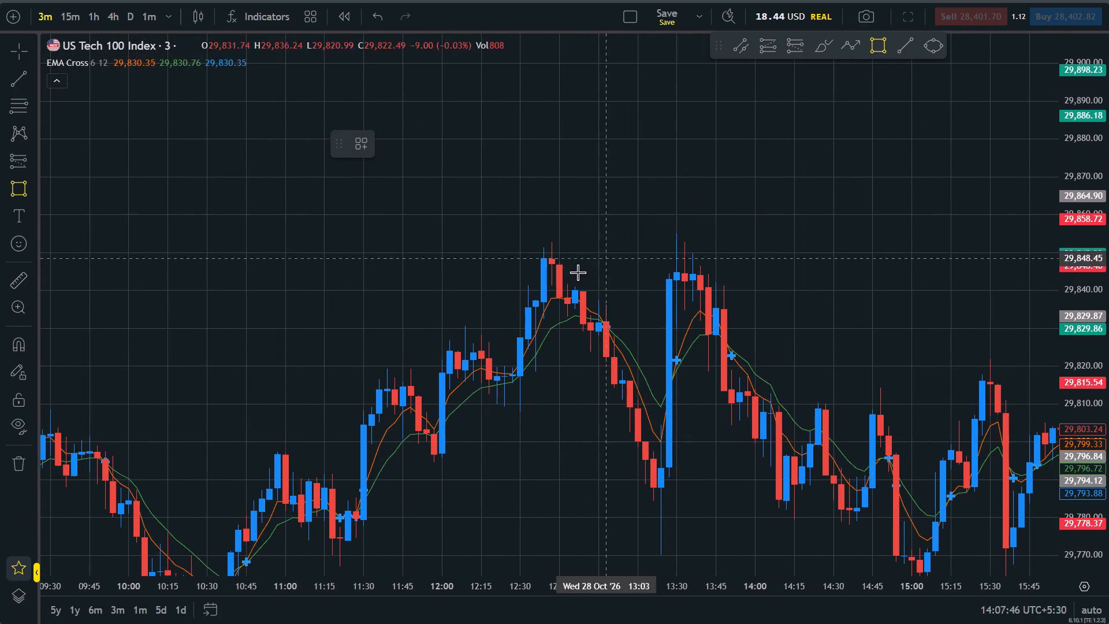
pyautogui.click(518, 257)
pyautogui.click(798, 272)
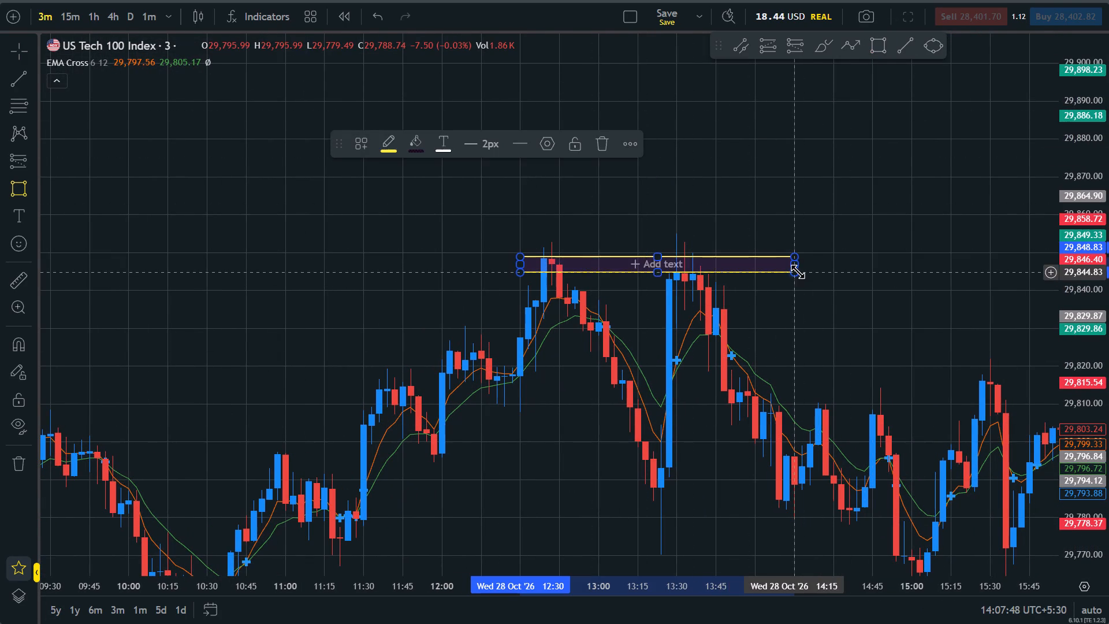
pyautogui.click(847, 376)
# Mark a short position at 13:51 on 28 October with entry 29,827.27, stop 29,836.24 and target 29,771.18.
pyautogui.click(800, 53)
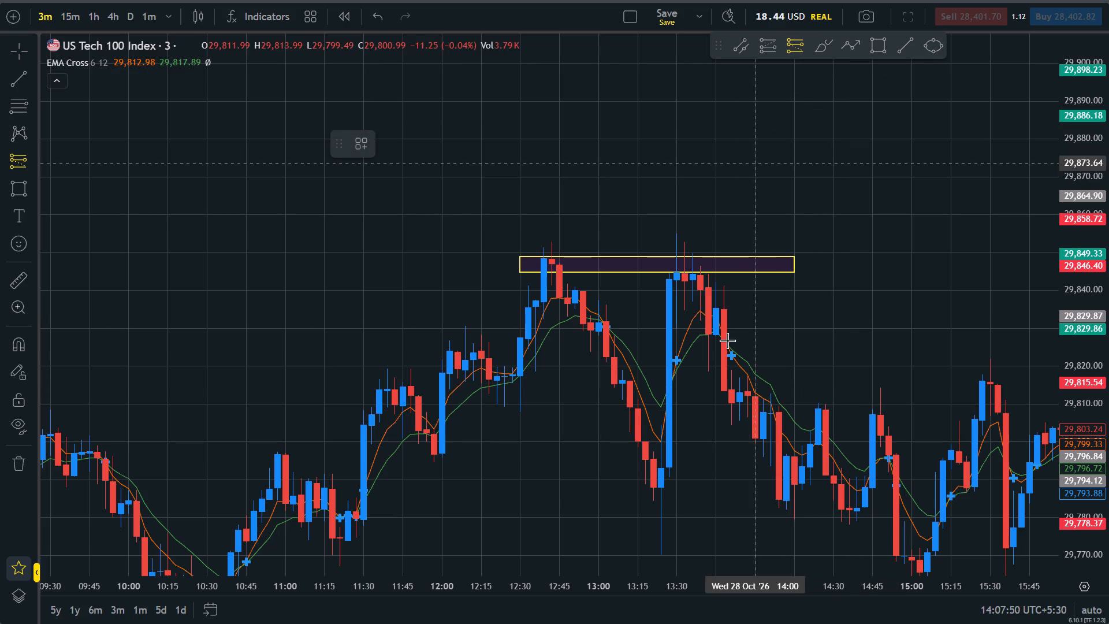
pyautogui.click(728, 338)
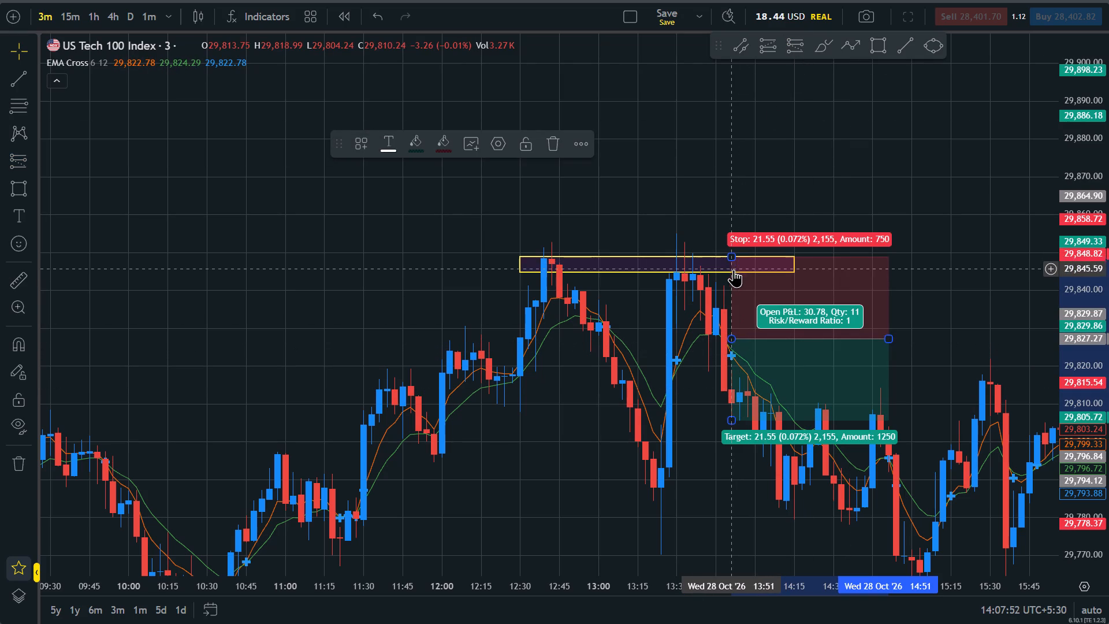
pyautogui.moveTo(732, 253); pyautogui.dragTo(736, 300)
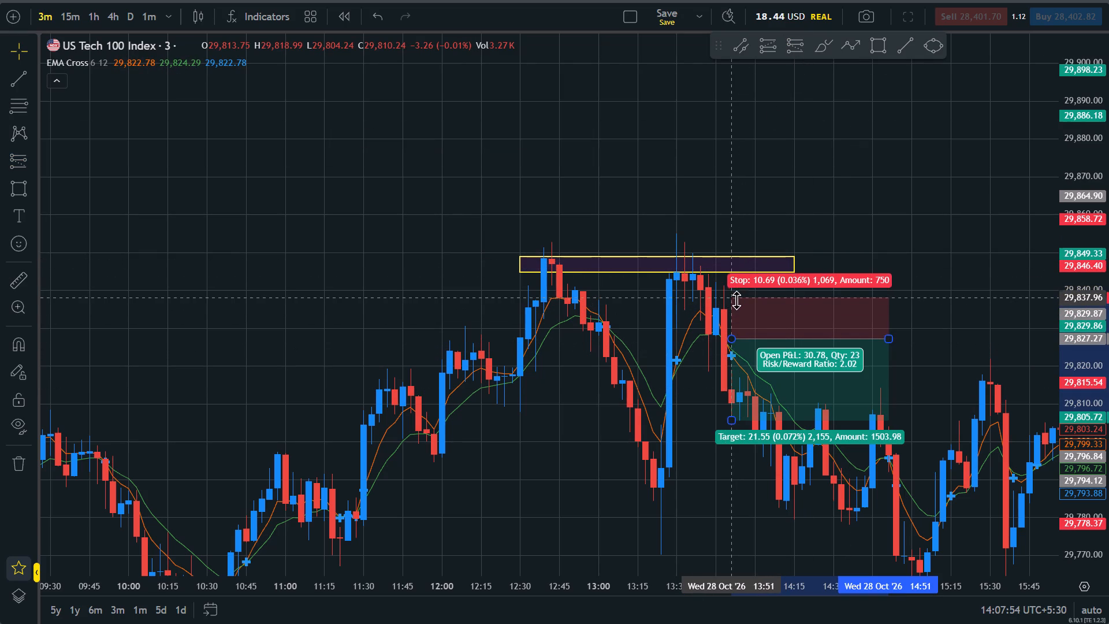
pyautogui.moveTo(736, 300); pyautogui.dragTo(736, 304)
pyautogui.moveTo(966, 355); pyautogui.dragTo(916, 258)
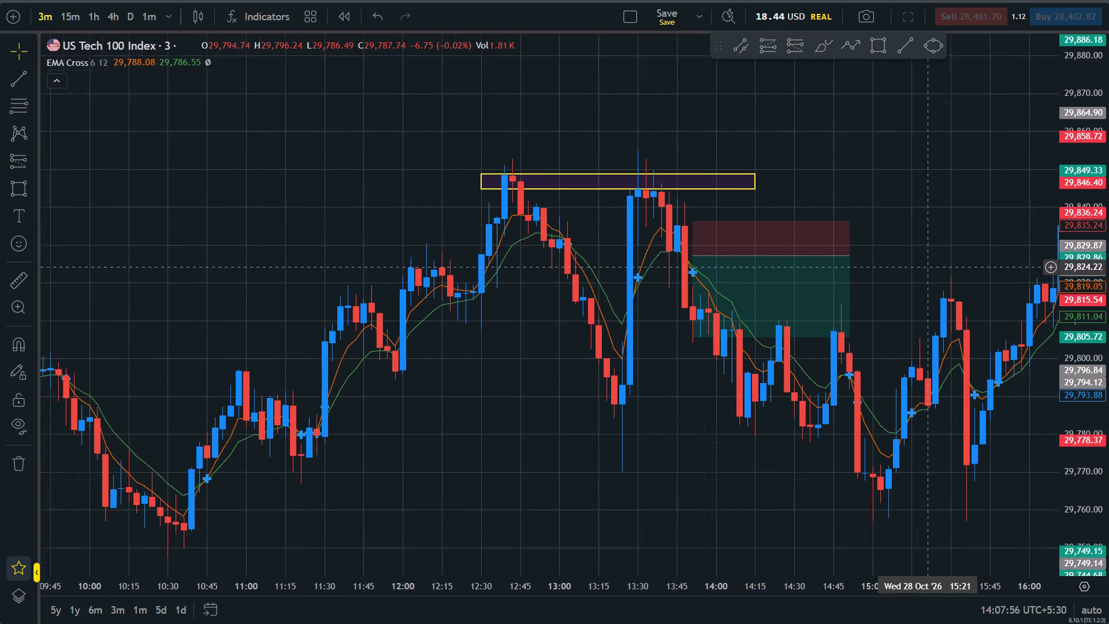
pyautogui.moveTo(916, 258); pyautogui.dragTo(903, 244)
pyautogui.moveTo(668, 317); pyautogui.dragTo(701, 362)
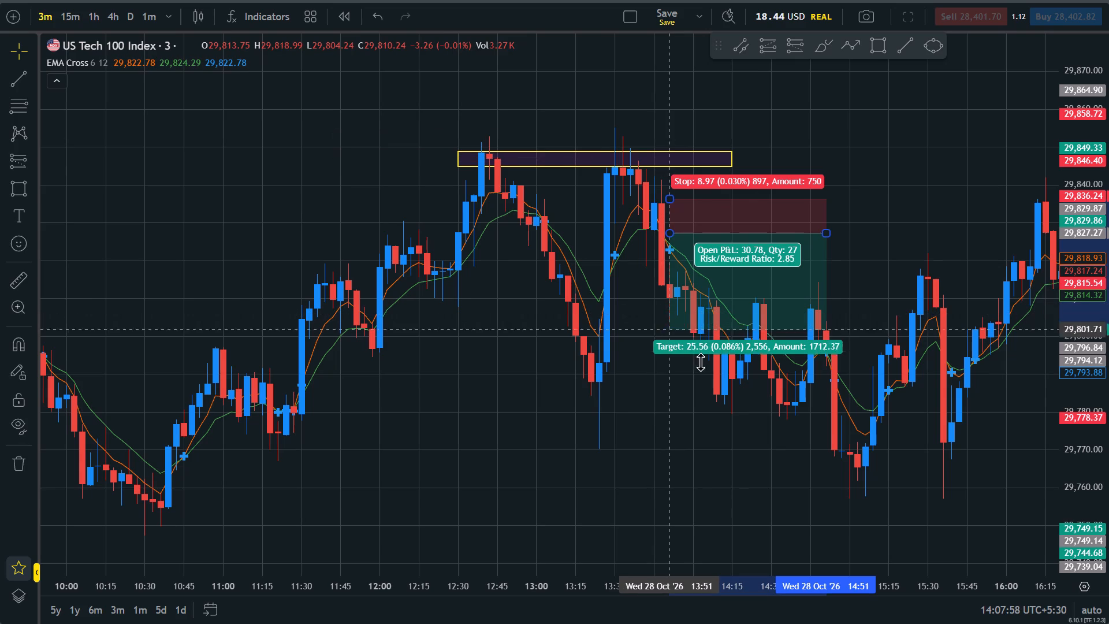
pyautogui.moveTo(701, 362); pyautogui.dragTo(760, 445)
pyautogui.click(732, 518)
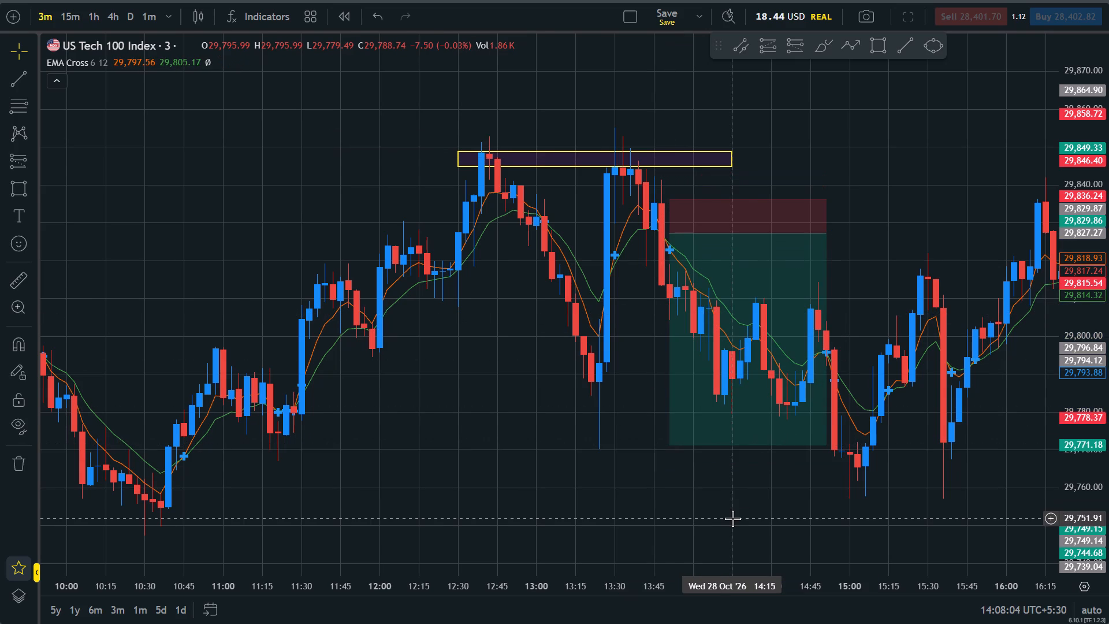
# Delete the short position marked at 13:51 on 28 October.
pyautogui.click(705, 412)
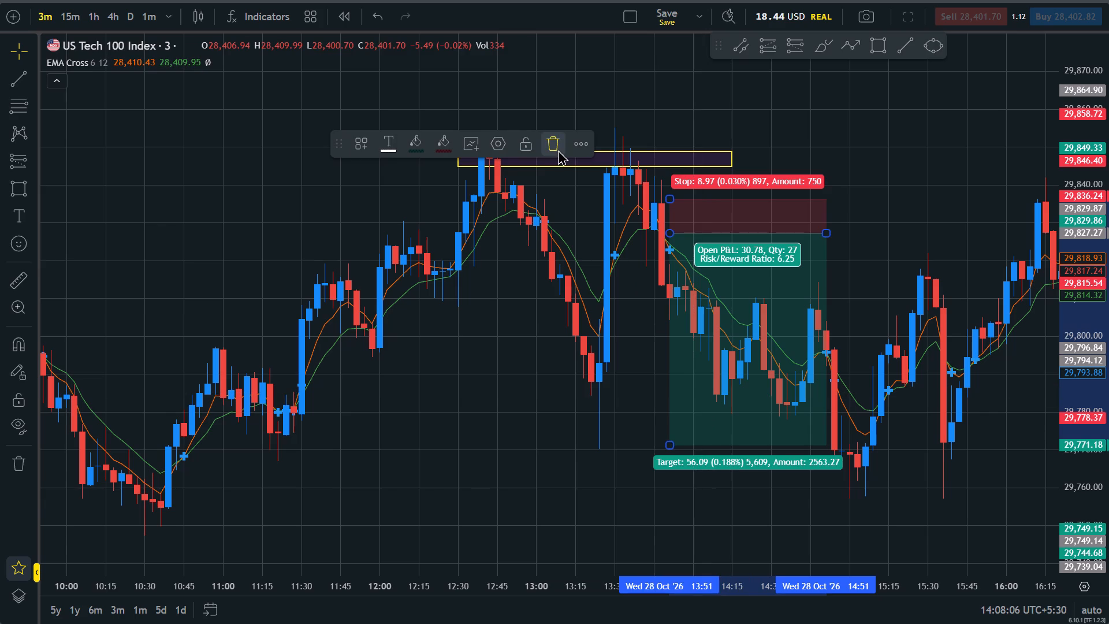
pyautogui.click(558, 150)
# Look back through the chart from 28 October to the price zones and short positions between 15:30 and 21:00 on 27 October.
pyautogui.scroll(-5, 559, 348)
pyautogui.moveTo(504, 471); pyautogui.dragTo(789, 268)
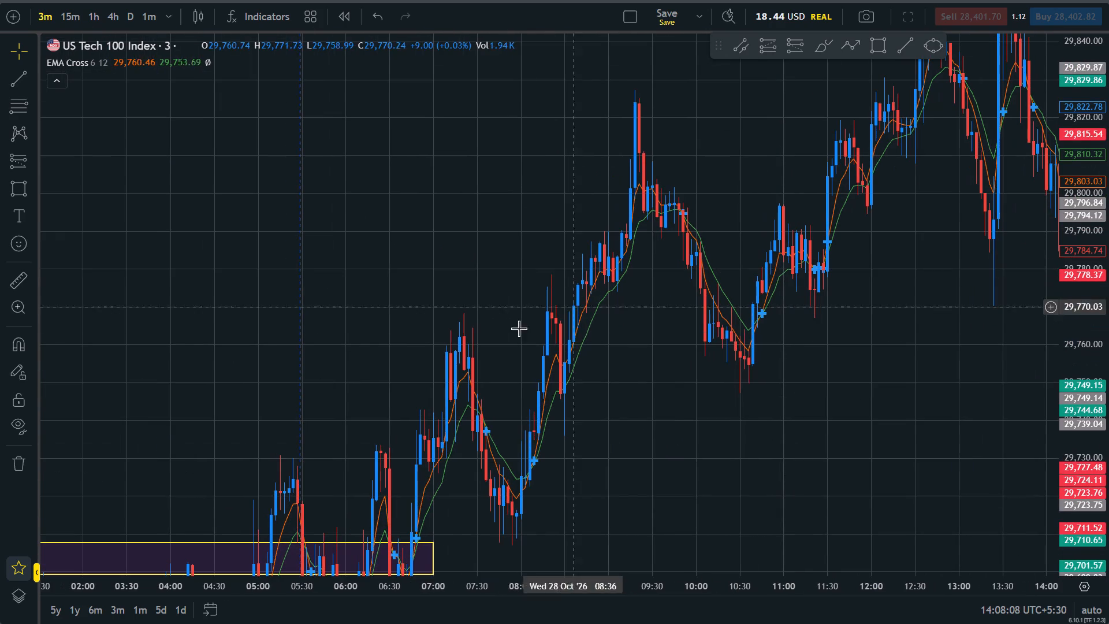
pyautogui.moveTo(446, 367); pyautogui.dragTo(877, 229)
pyautogui.moveTo(710, 451); pyautogui.dragTo(1000, 262)
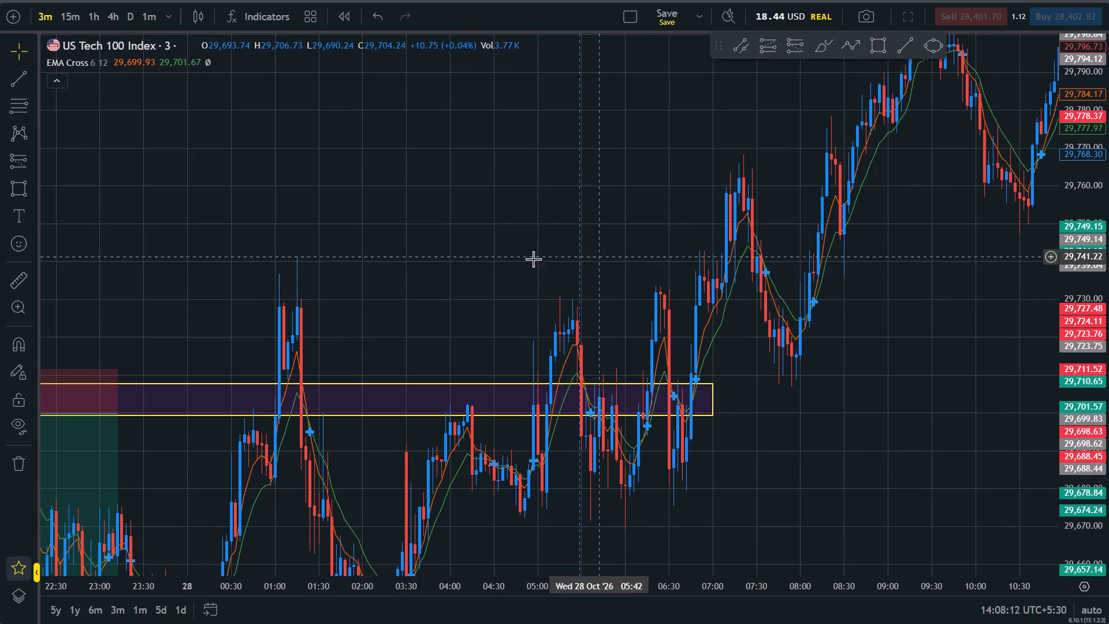
pyautogui.moveTo(445, 268); pyautogui.dragTo(1103, 94)
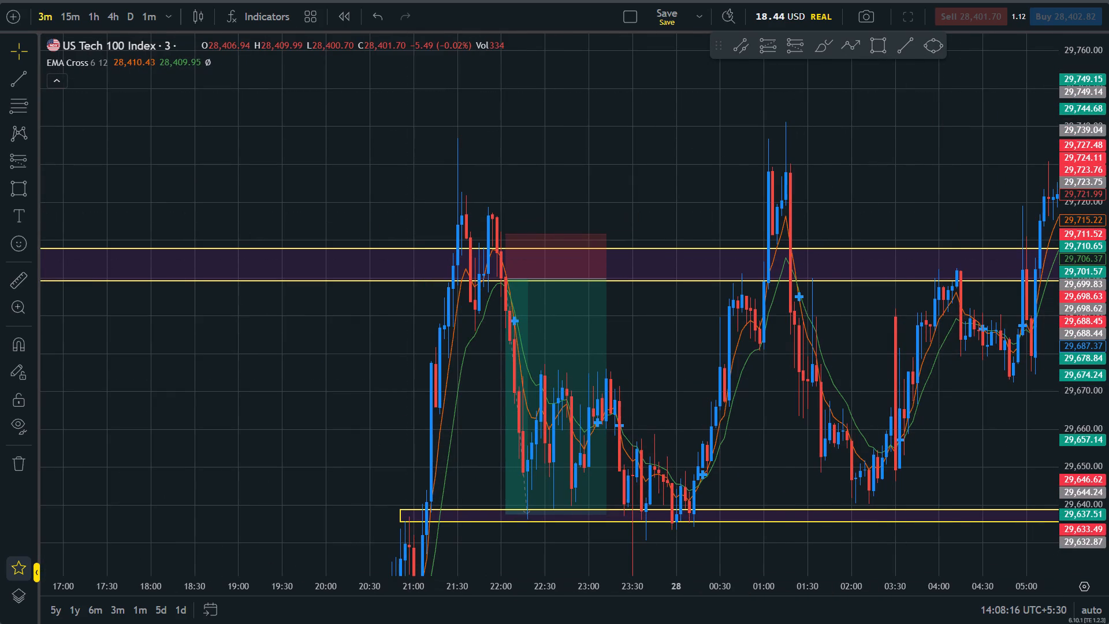
pyautogui.scroll(-5, 933, 488)
pyautogui.moveTo(1108, 250); pyautogui.dragTo(1105, 485)
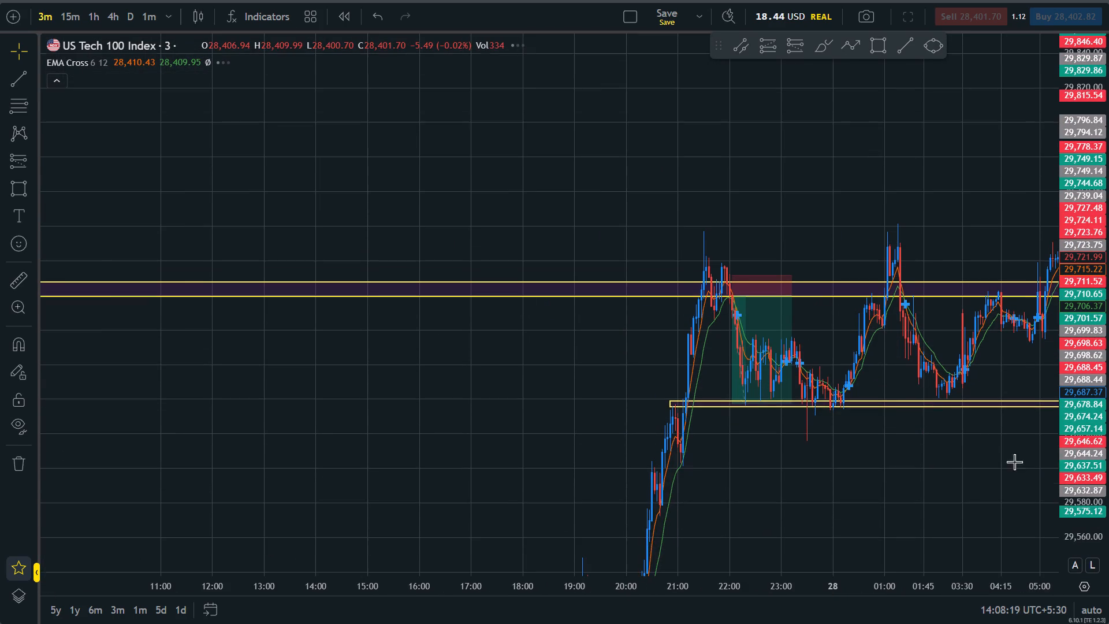
pyautogui.scroll(6, 814, 461)
pyautogui.moveTo(734, 481); pyautogui.dragTo(987, 164)
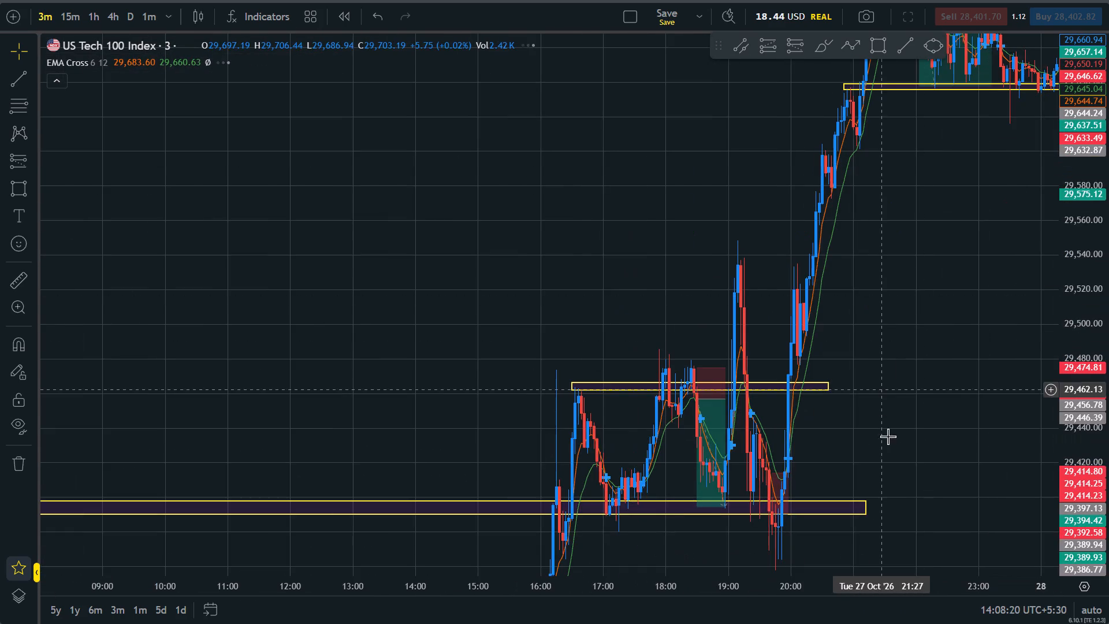
pyautogui.moveTo(888, 436); pyautogui.dragTo(1007, 231)
pyautogui.scroll(8, 1007, 235)
pyautogui.moveTo(838, 257); pyautogui.dragTo(848, 365)
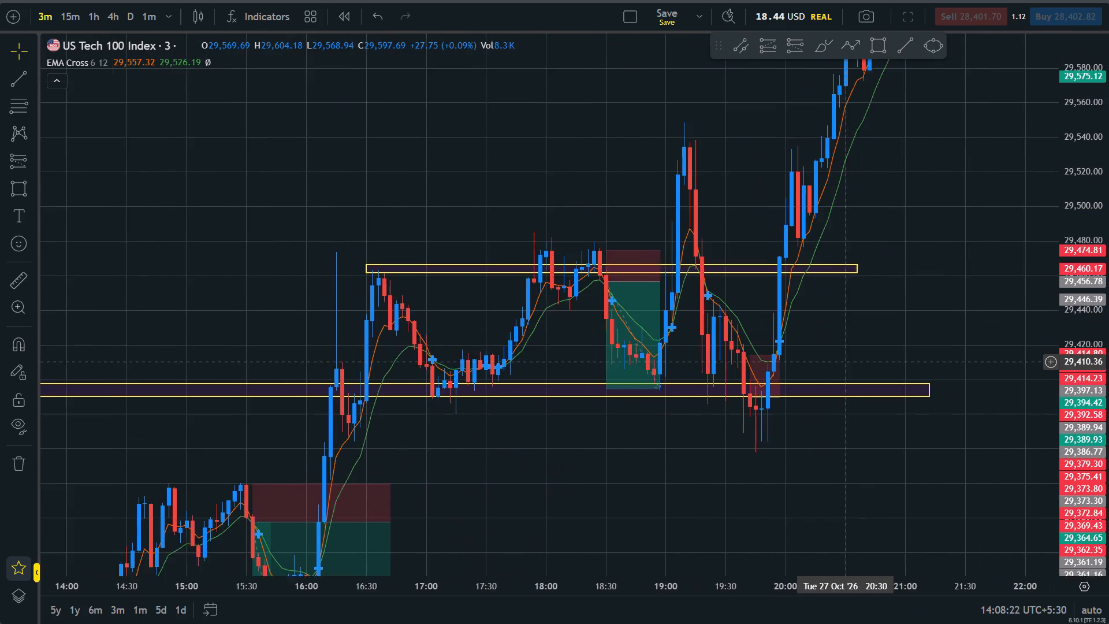
pyautogui.moveTo(848, 365); pyautogui.dragTo(849, 365)
pyautogui.scroll(2, 849, 365)
pyautogui.scroll(-6, 605, 385)
pyautogui.scroll(5, 814, 471)
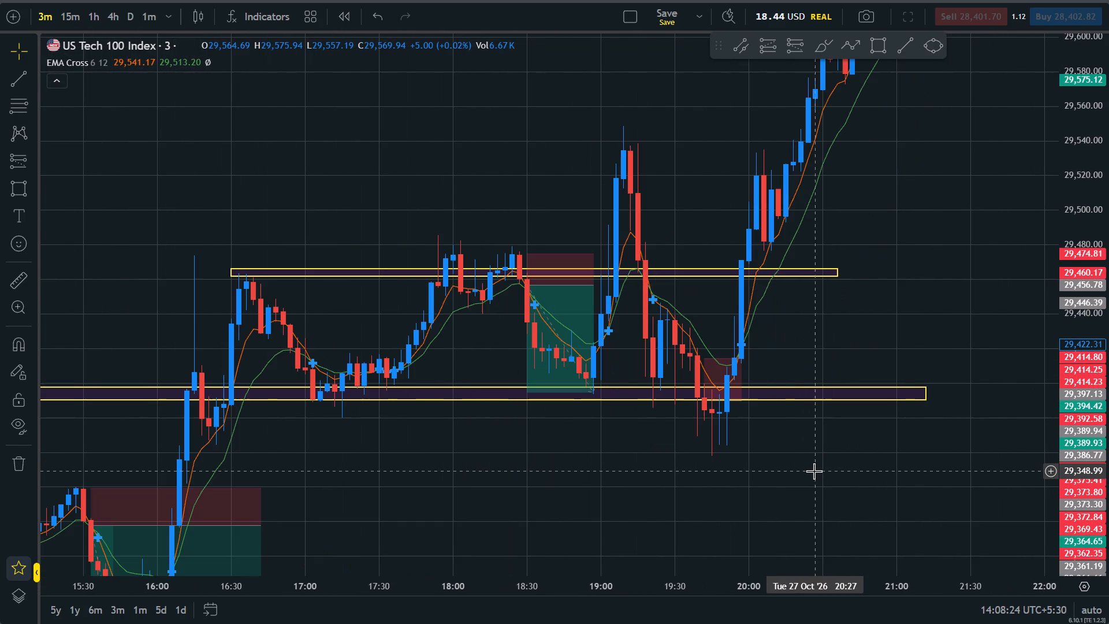
pyautogui.click(814, 471)
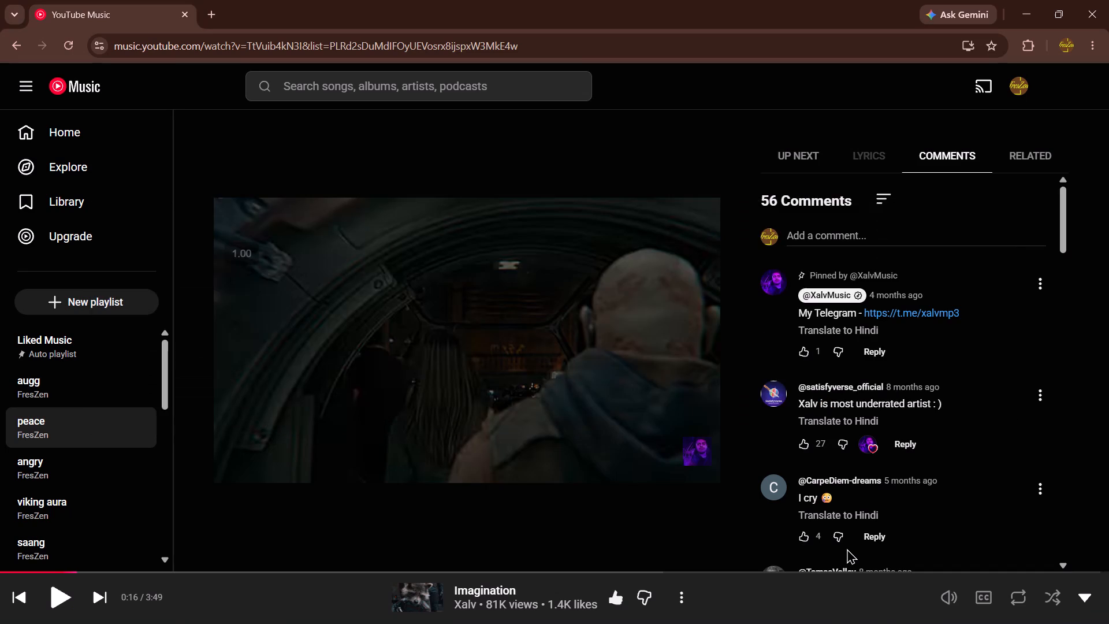
# Switch to YouTube Music and resume playback of the track Imagination.
pyautogui.click(468, 367)
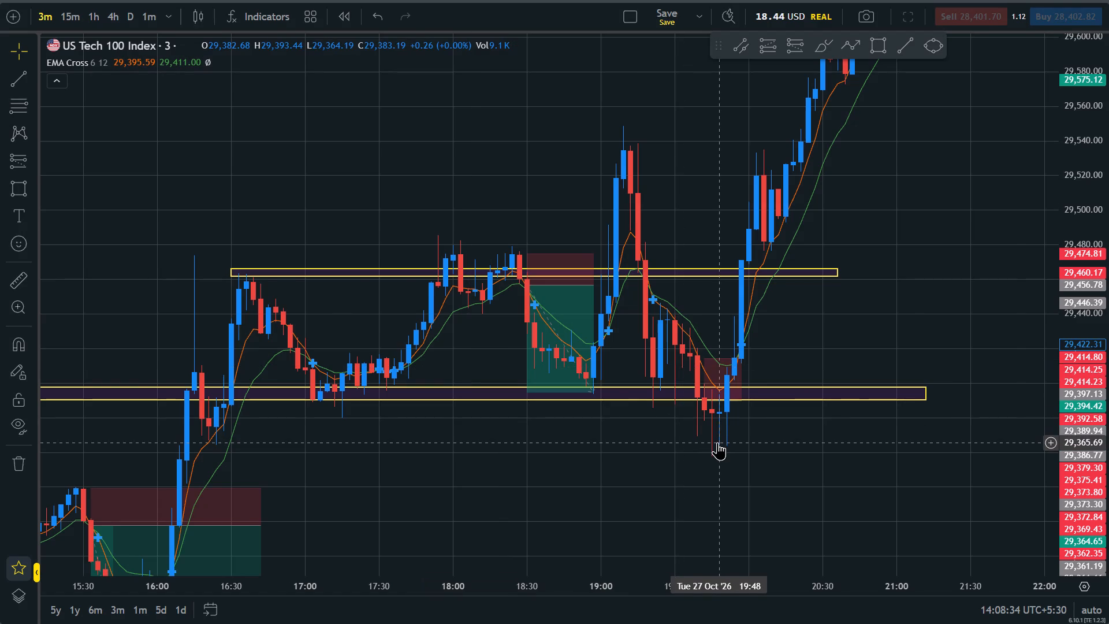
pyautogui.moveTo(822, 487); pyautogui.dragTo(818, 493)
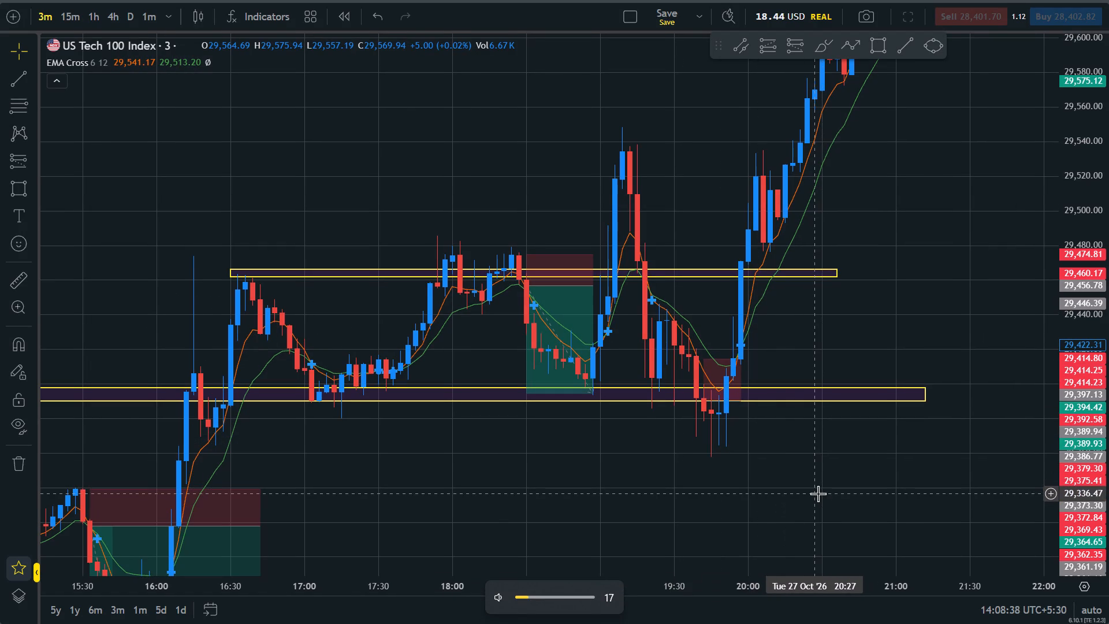
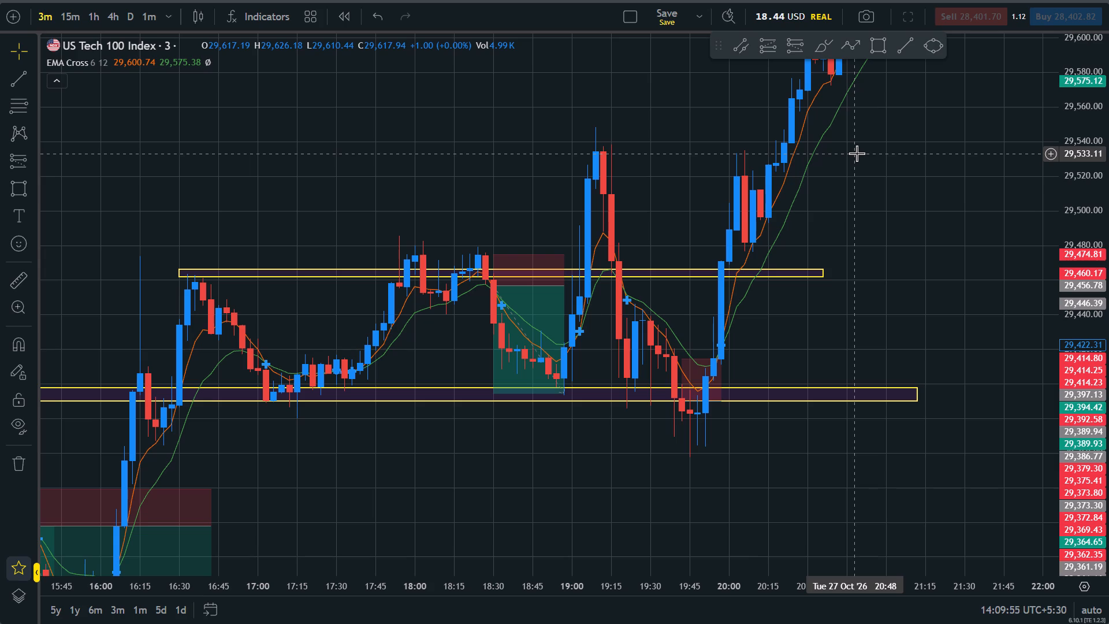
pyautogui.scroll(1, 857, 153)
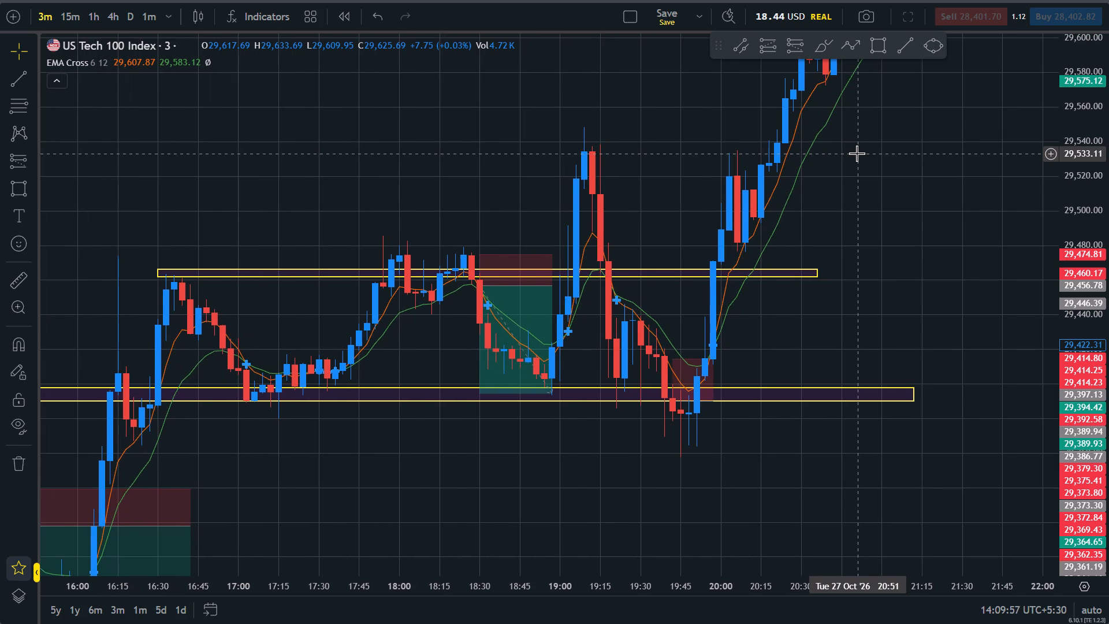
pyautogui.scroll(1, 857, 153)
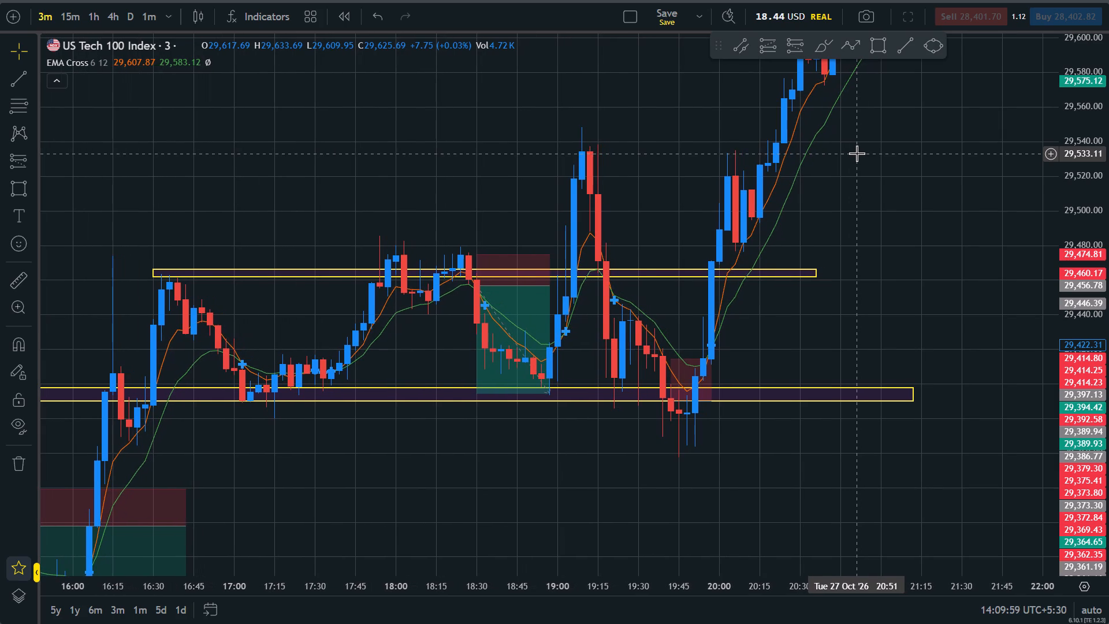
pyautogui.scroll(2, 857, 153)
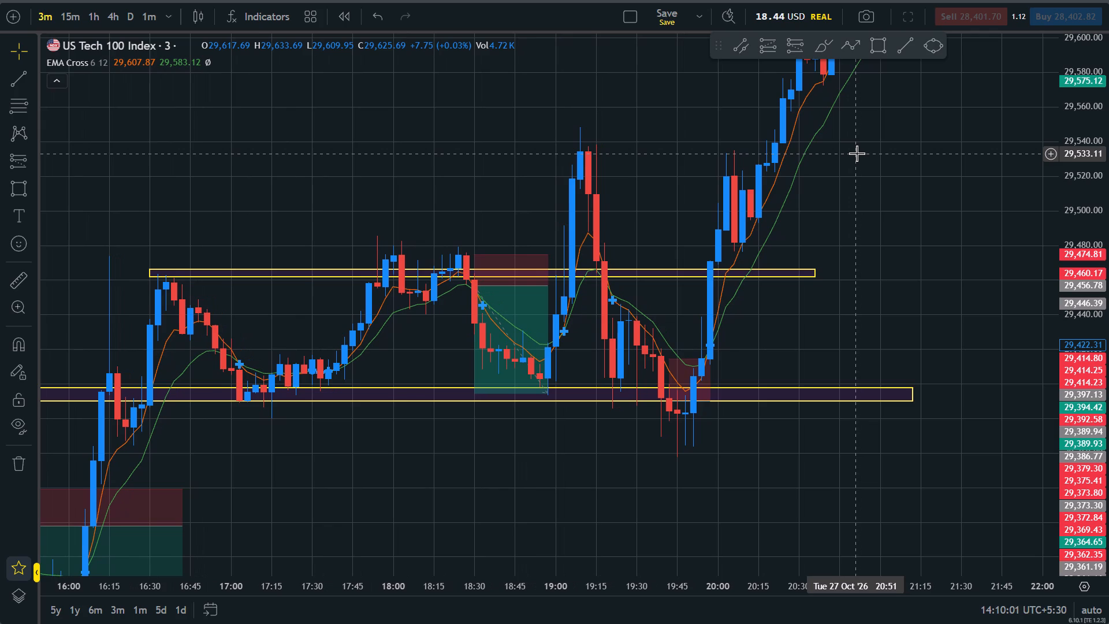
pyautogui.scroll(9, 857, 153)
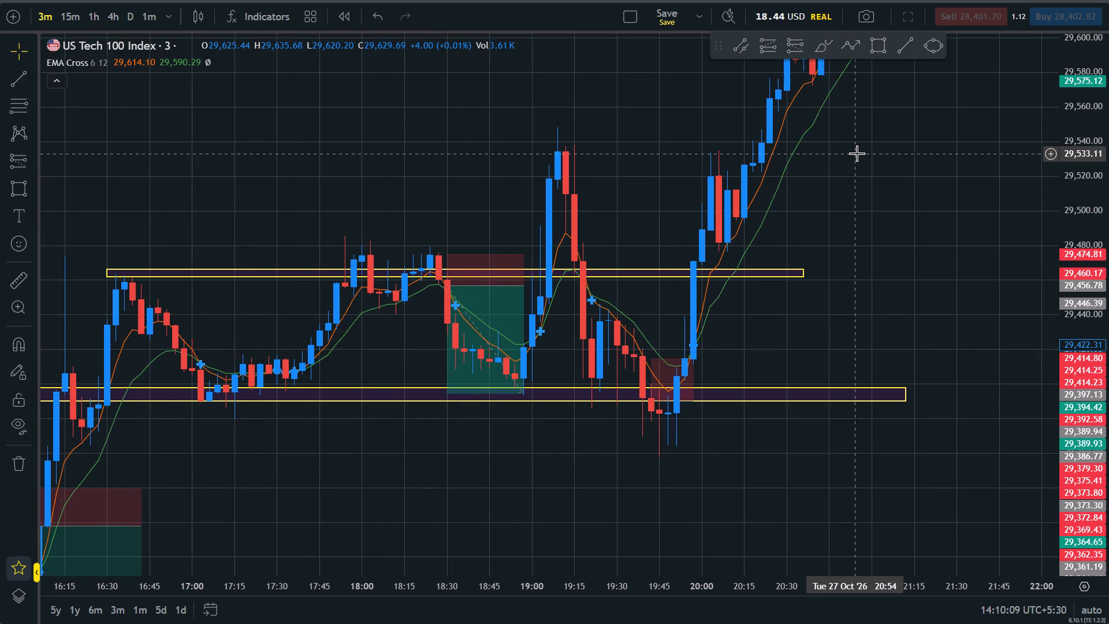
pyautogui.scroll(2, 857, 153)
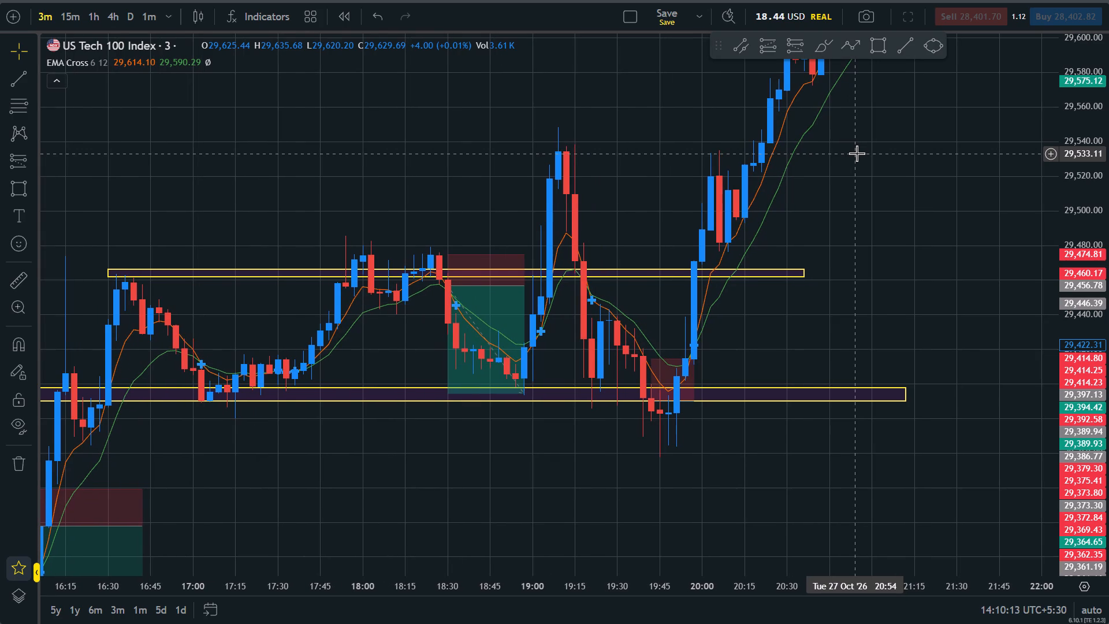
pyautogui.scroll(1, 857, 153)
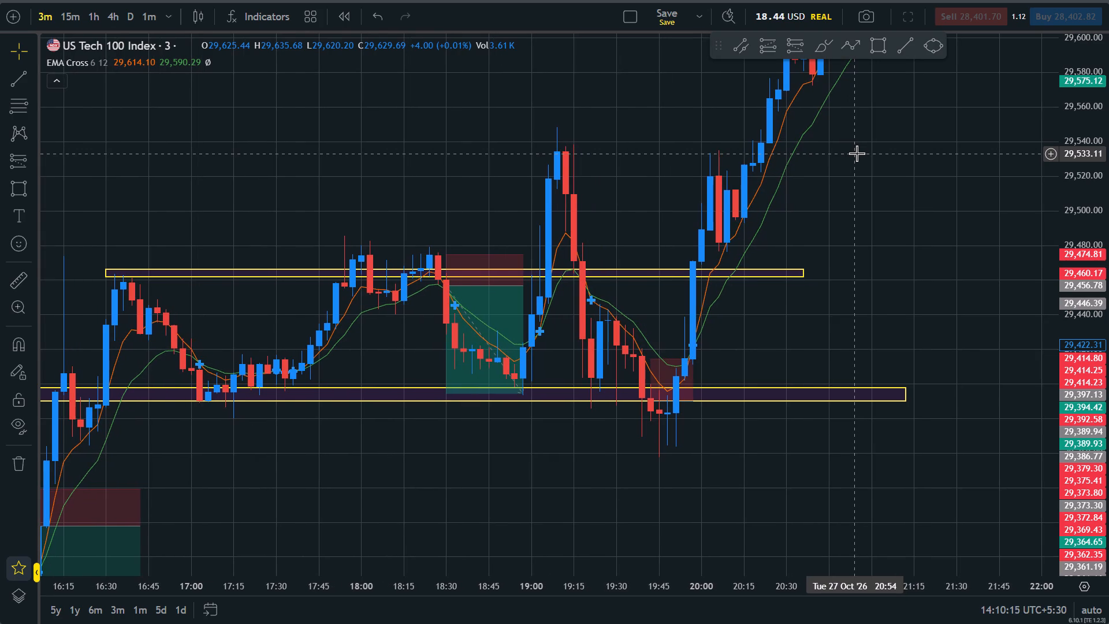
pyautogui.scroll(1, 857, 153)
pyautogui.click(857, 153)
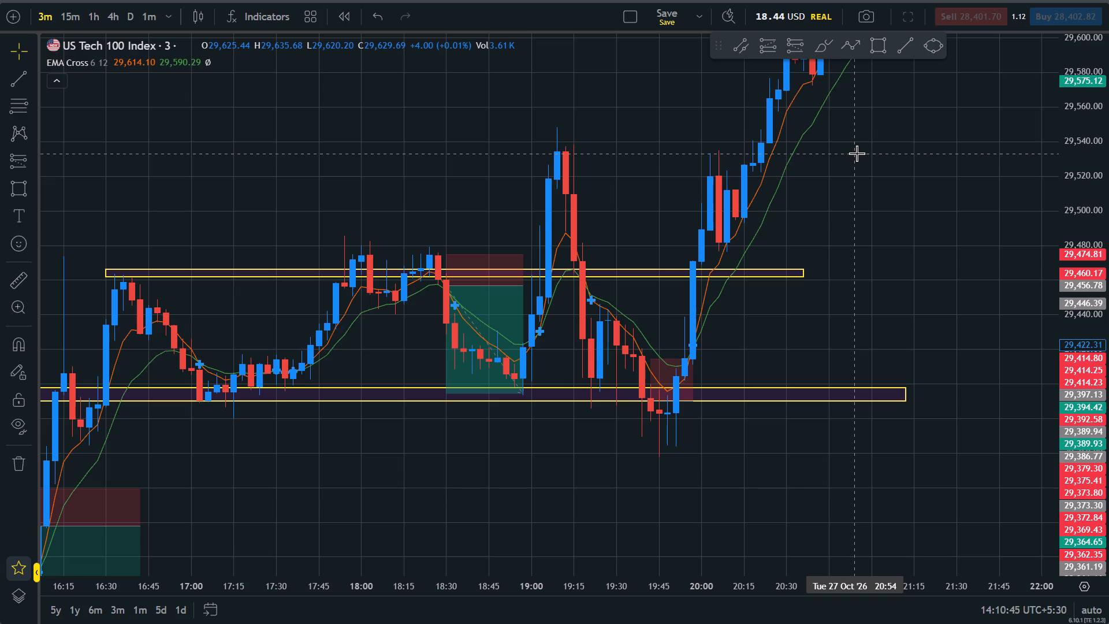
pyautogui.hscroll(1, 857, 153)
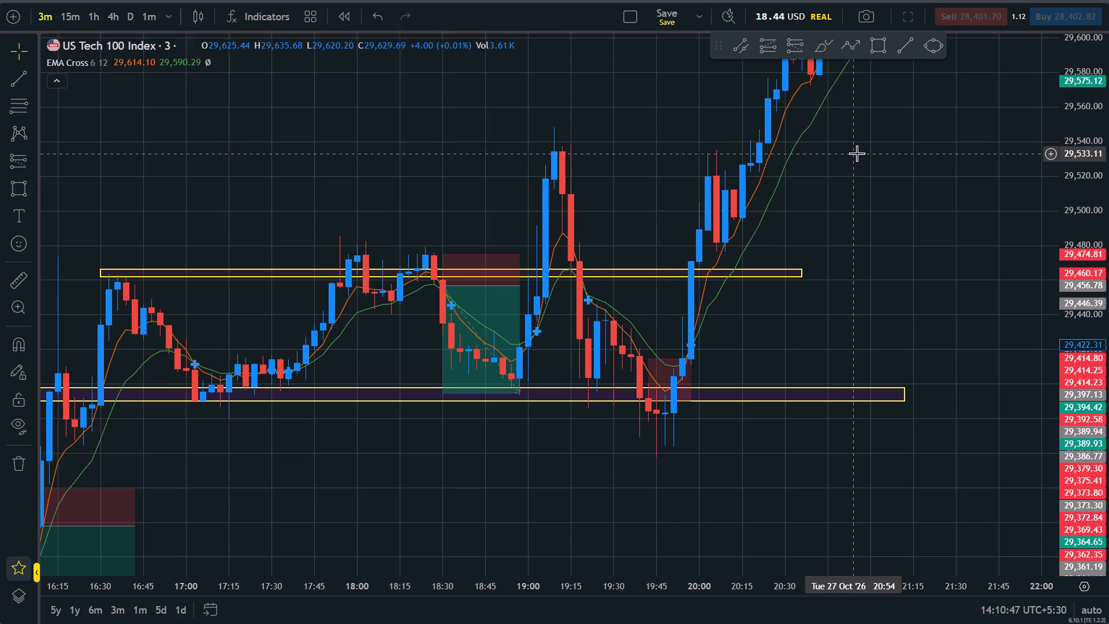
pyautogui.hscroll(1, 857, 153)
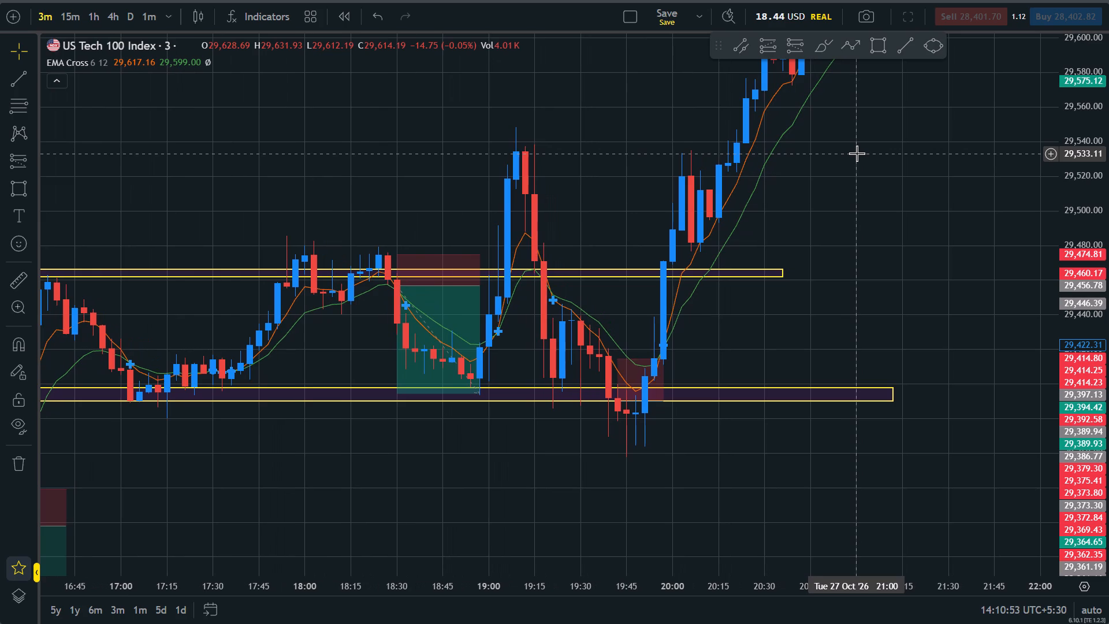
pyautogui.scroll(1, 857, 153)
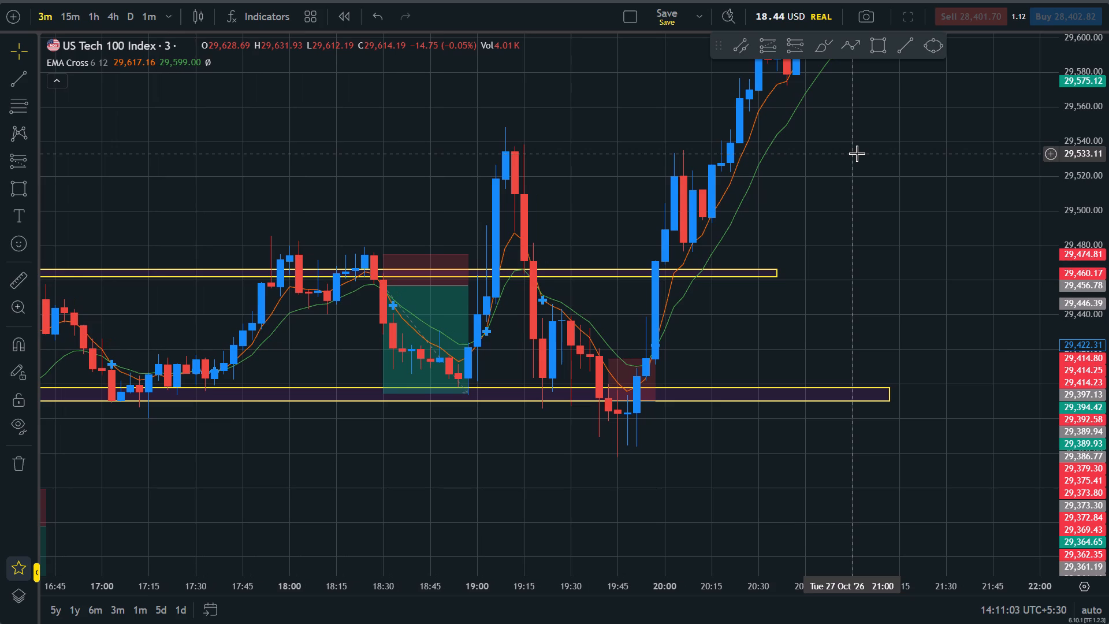
# Draw a rectangle around the candles that dip below the wide zone, from about 19:27 to 20:15 on 27 October, between about 29,390 and 29,355.
pyautogui.scroll(-9, 805, 294)
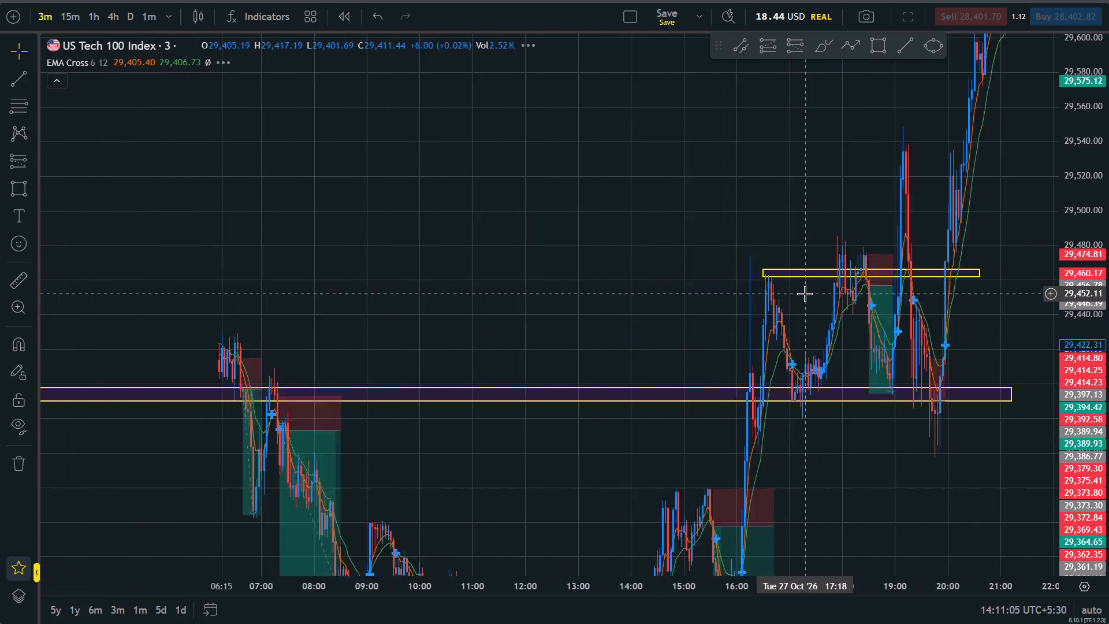
pyautogui.scroll(-1, 805, 294)
pyautogui.moveTo(934, 527); pyautogui.dragTo(900, 340)
pyautogui.moveTo(1108, 422); pyautogui.dragTo(1108, 529)
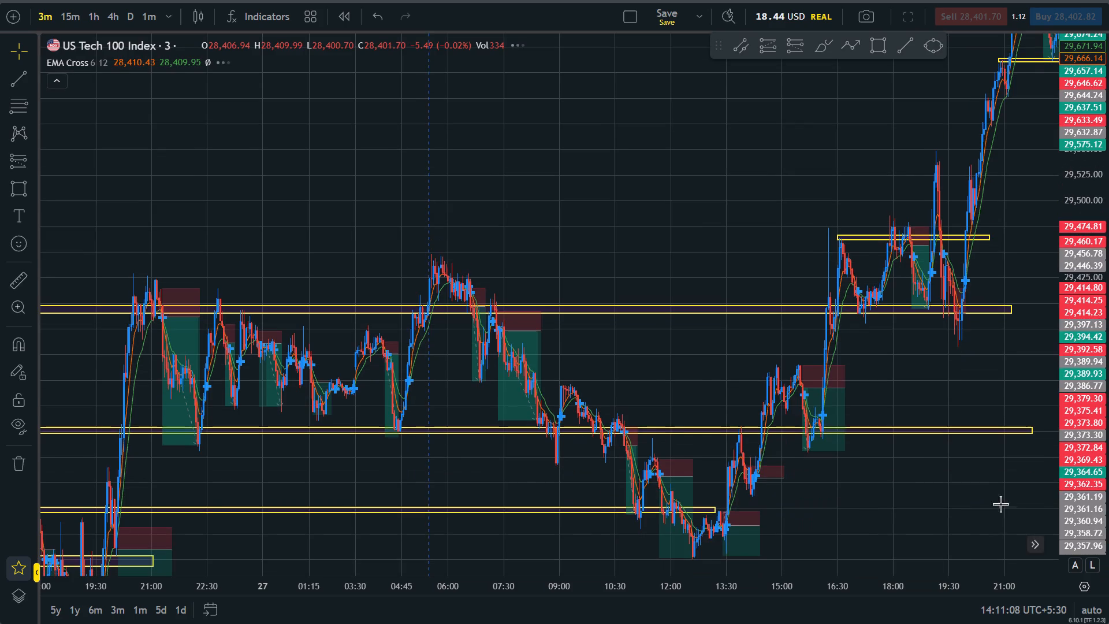
pyautogui.scroll(7, 974, 479)
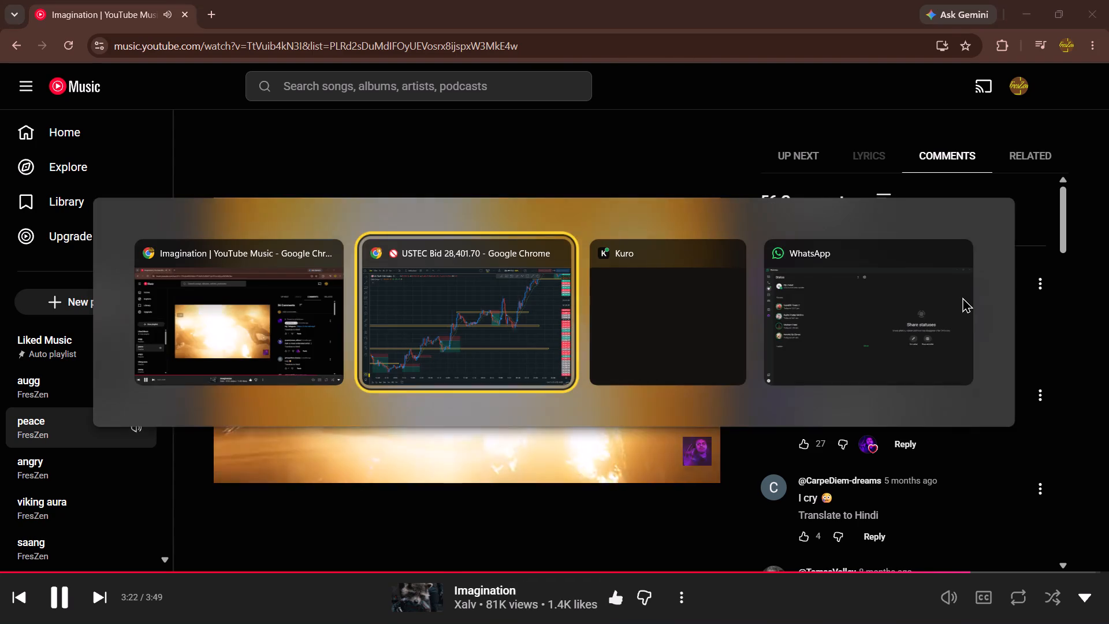
pyautogui.moveTo(825, 382); pyautogui.dragTo(822, 393)
pyautogui.scroll(1, 822, 393)
pyautogui.moveTo(1108, 440); pyautogui.dragTo(1077, 154)
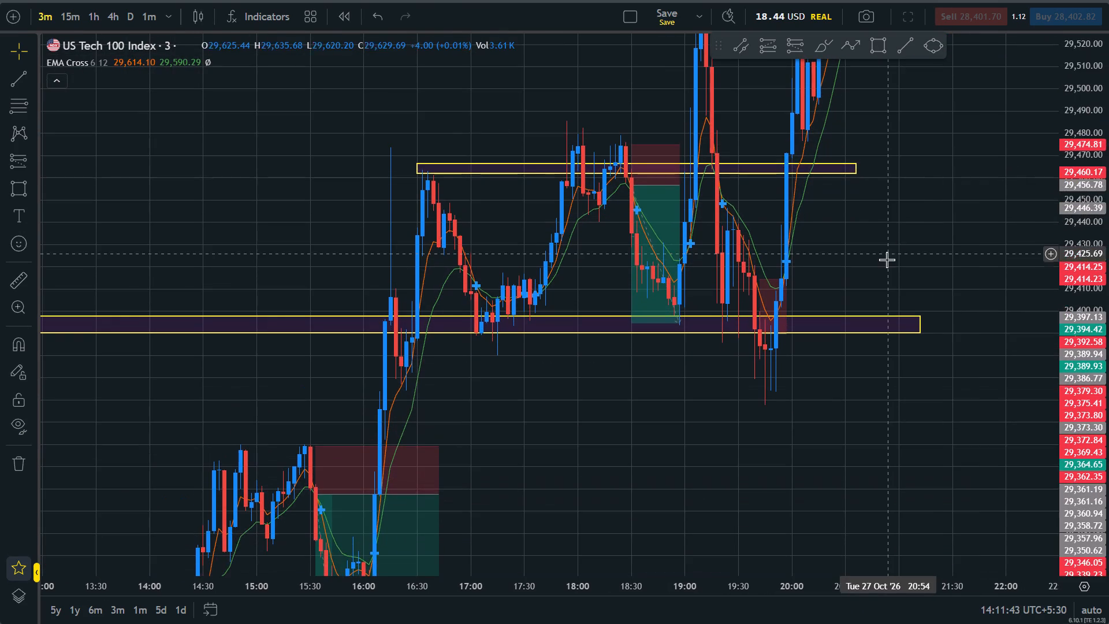
pyautogui.moveTo(888, 262); pyautogui.dragTo(880, 347)
pyautogui.click(873, 51)
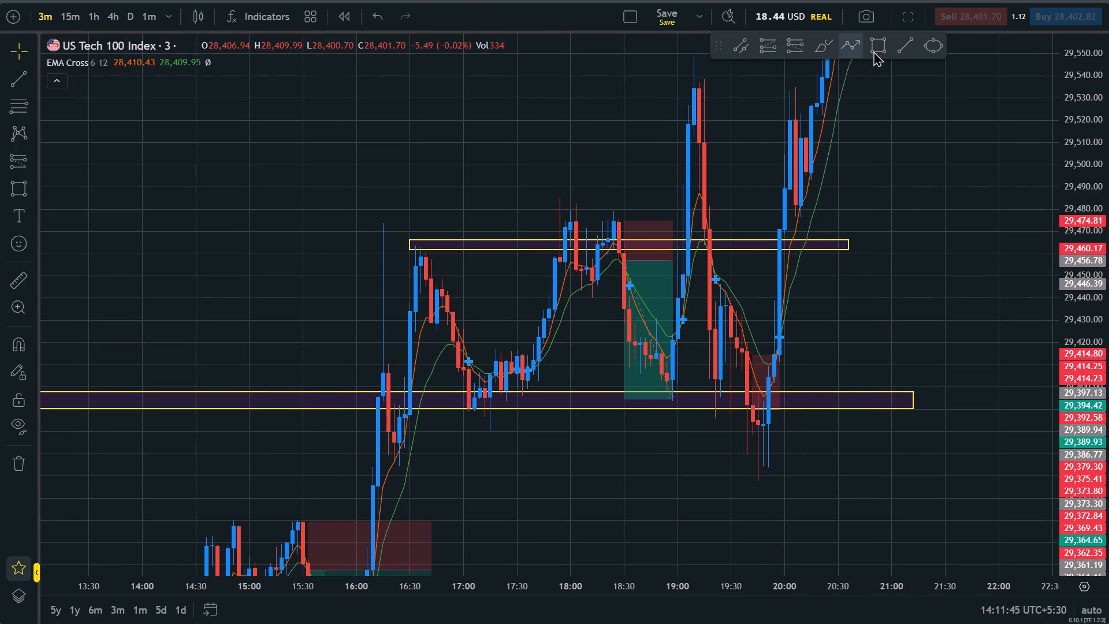
pyautogui.click(727, 408)
pyautogui.click(810, 486)
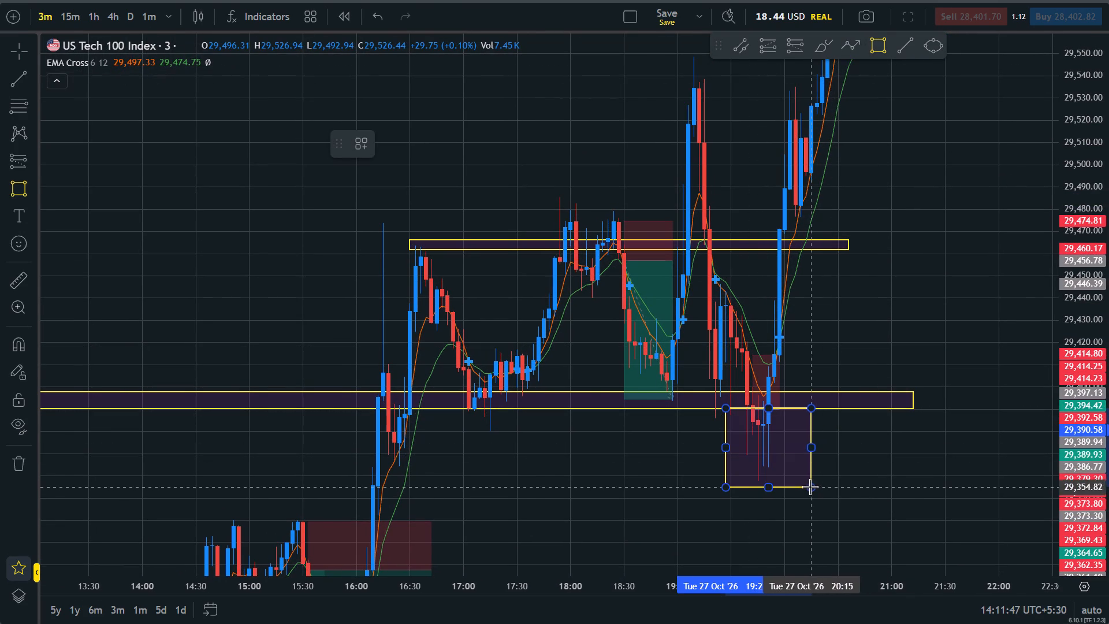
pyautogui.click(871, 486)
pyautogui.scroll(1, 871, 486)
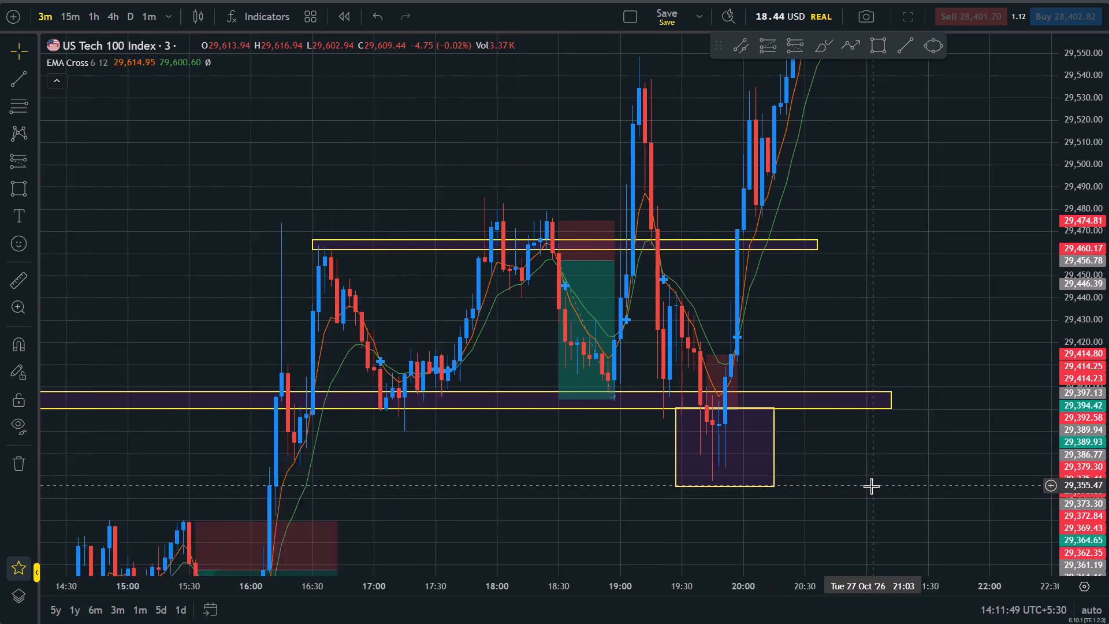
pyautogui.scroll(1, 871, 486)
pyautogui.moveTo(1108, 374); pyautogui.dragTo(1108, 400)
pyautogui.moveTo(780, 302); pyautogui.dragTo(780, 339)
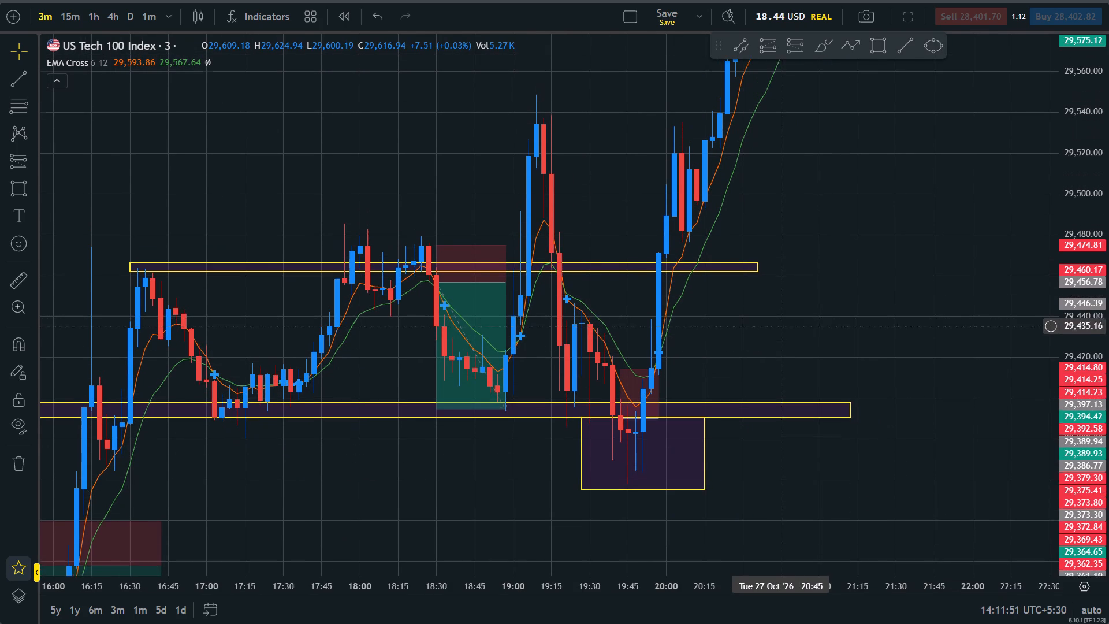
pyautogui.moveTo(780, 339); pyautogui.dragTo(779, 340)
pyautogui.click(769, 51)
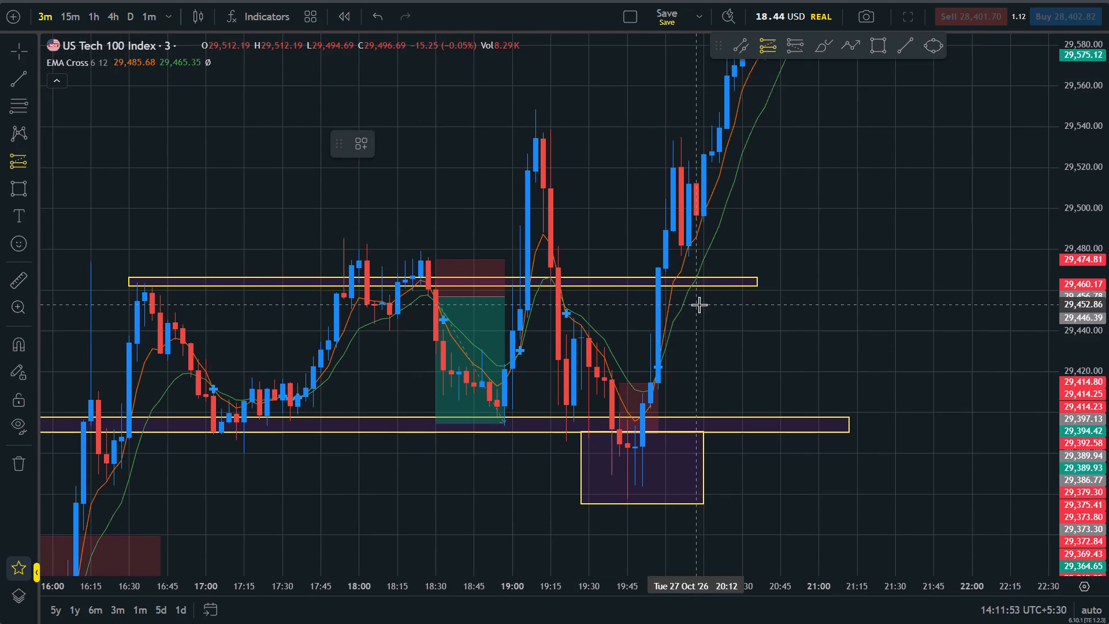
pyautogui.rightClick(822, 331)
# Look back through the chart from the evening of 27 October to the price zones and short positions around 21:00 on 26 October.
pyautogui.scroll(-2, 861, 362)
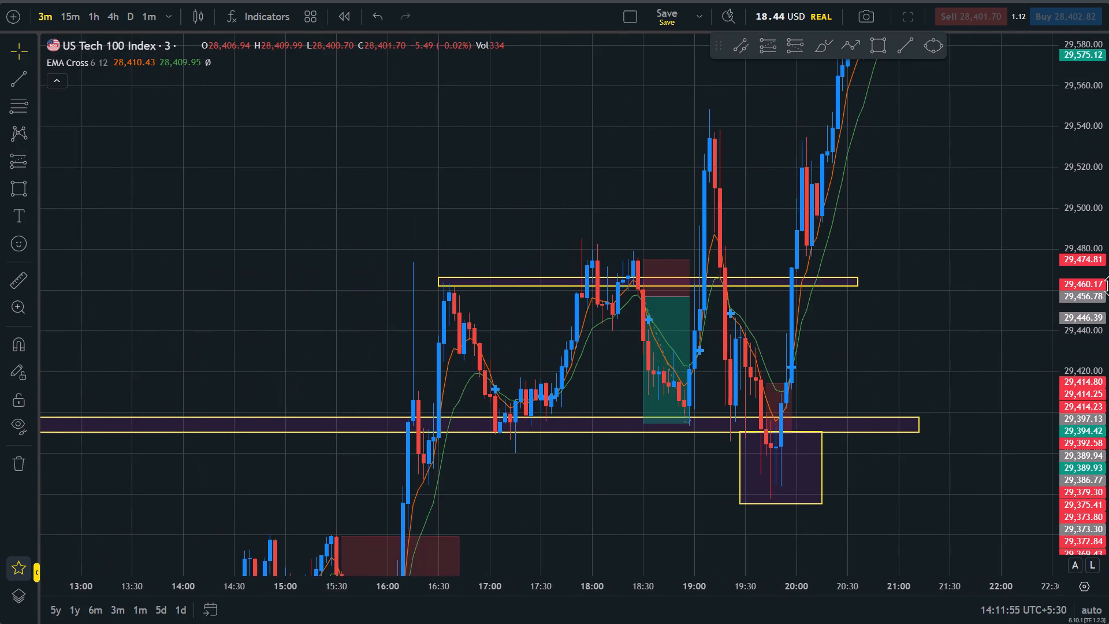
pyautogui.moveTo(1108, 326); pyautogui.dragTo(1108, 378)
pyautogui.moveTo(916, 545); pyautogui.dragTo(862, 382)
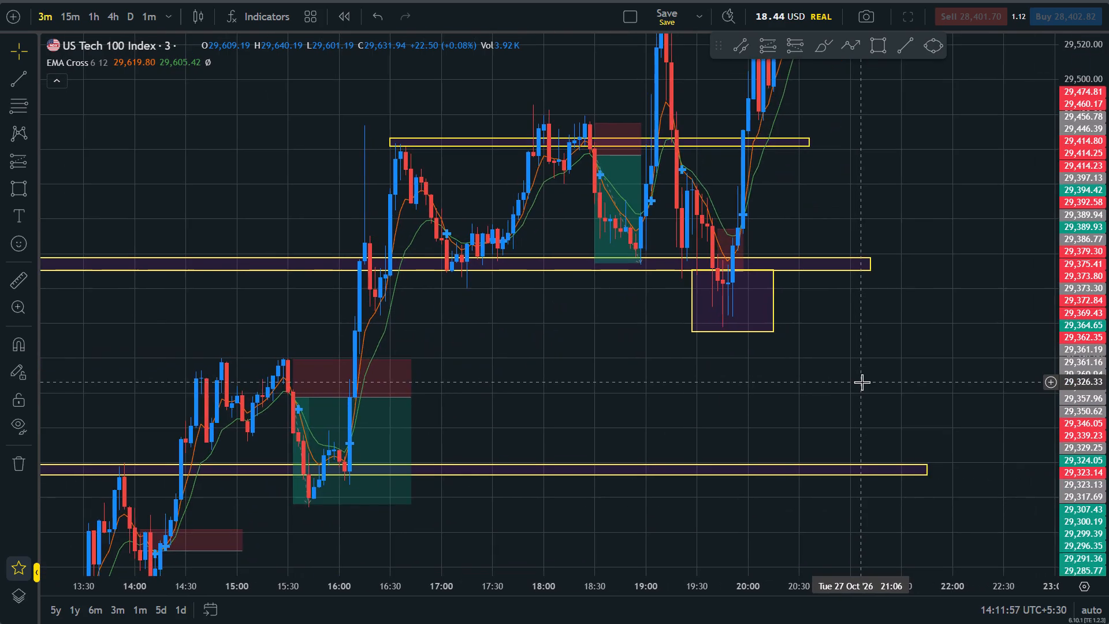
pyautogui.scroll(-4, 862, 382)
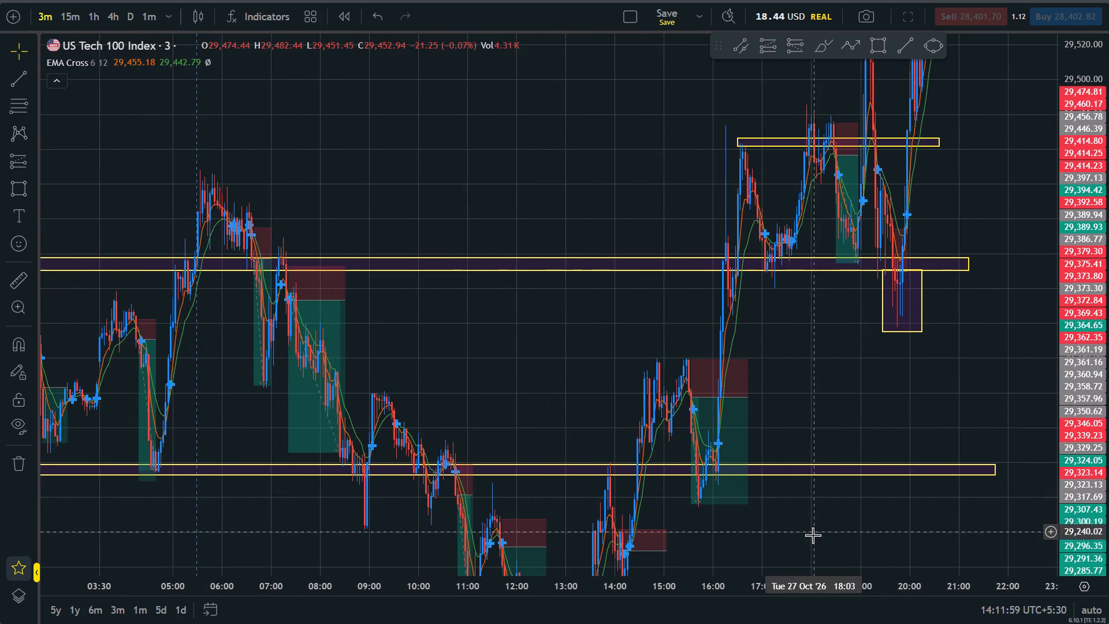
pyautogui.moveTo(813, 535); pyautogui.dragTo(812, 307)
pyautogui.scroll(-3, 812, 307)
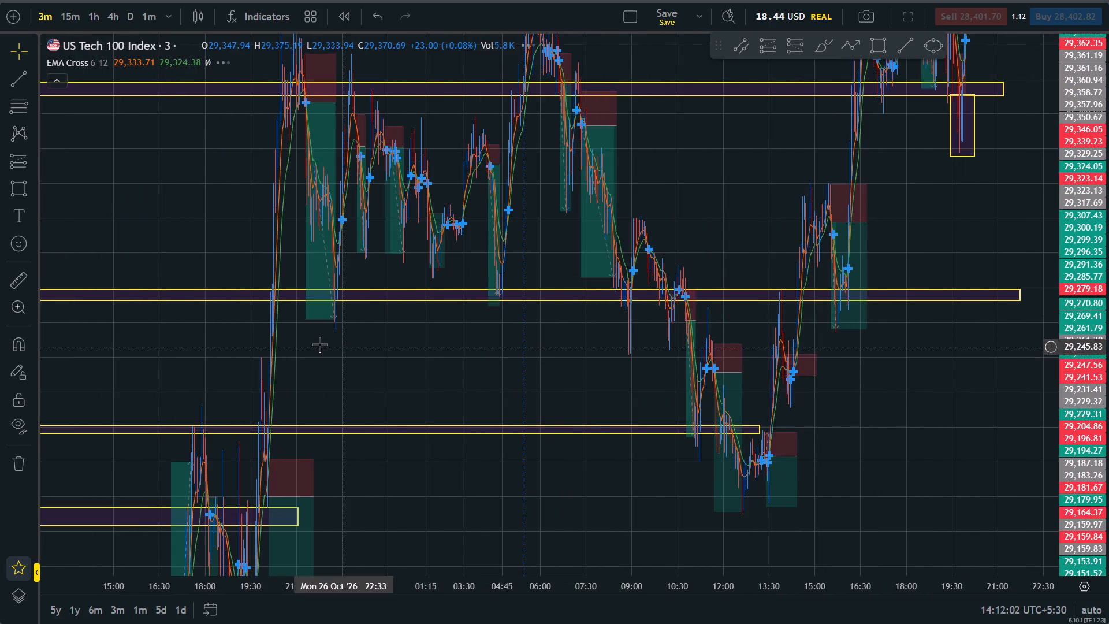
pyautogui.moveTo(322, 346); pyautogui.dragTo(976, 530)
pyautogui.scroll(5, 368, 243)
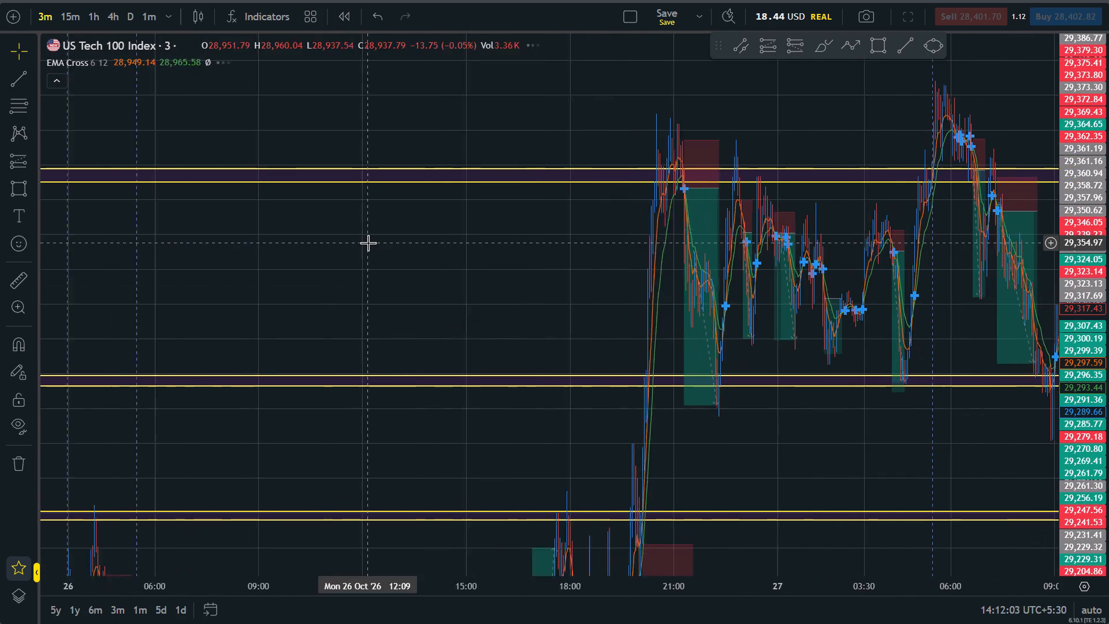
pyautogui.scroll(8, 368, 243)
pyautogui.moveTo(334, 213); pyautogui.dragTo(572, 233)
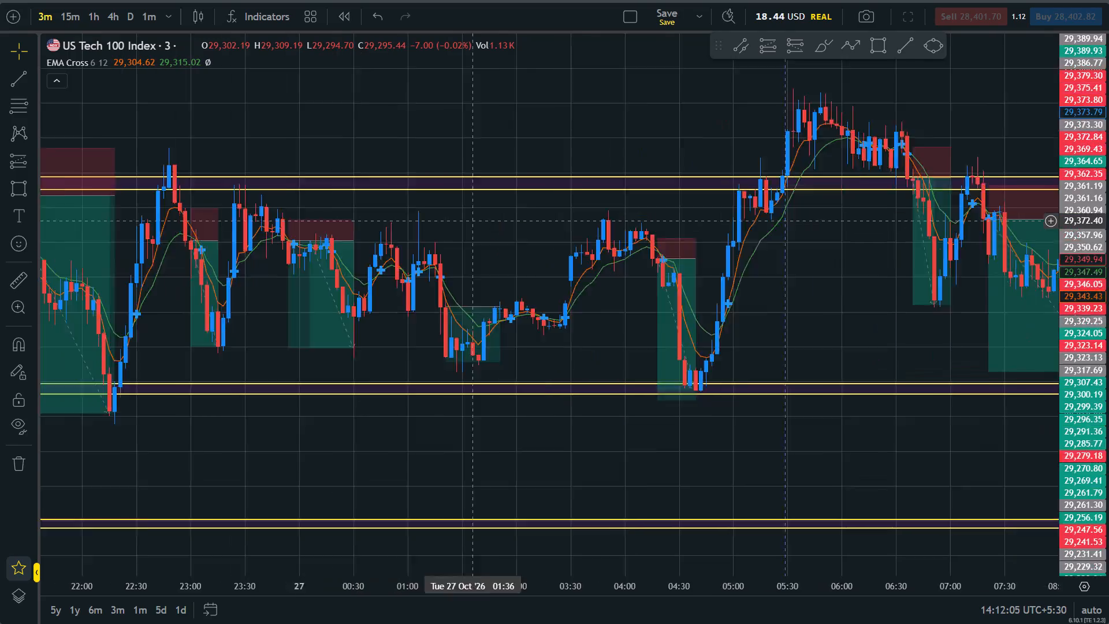
pyautogui.moveTo(572, 233); pyautogui.dragTo(864, 278)
pyautogui.scroll(1, 864, 278)
pyautogui.moveTo(1108, 414); pyautogui.dragTo(1108, 272)
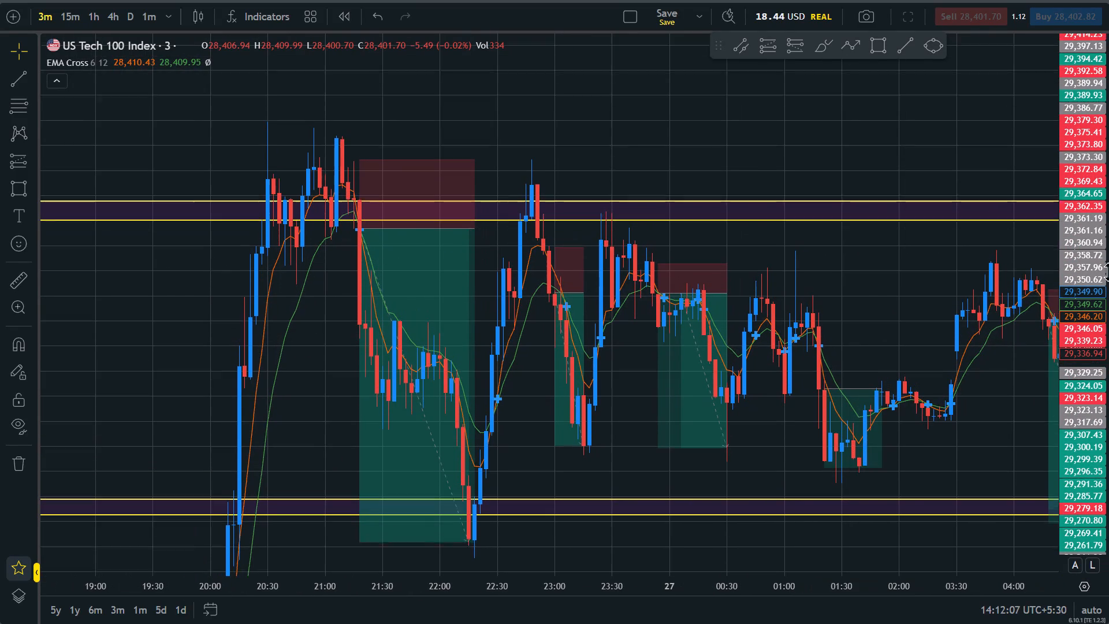
# Examine the candles and short positions between the two price zones from 21:00 on 26 October to 05:30 on 27 October.
pyautogui.moveTo(897, 287); pyautogui.dragTo(767, 251)
pyautogui.moveTo(933, 307); pyautogui.dragTo(657, 285)
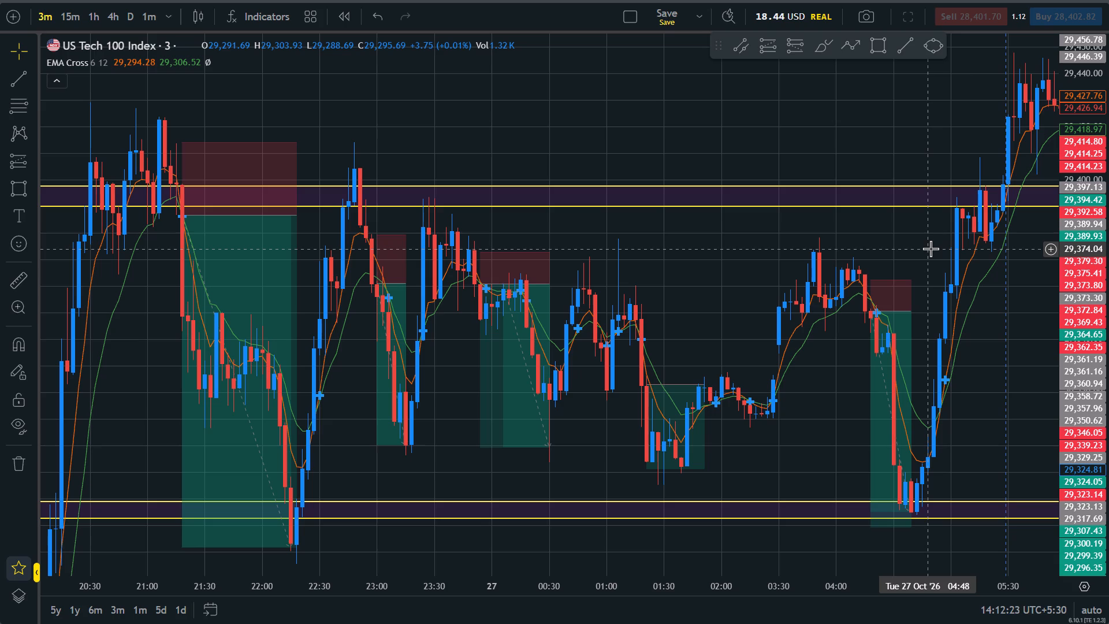
pyautogui.scroll(1, 931, 248)
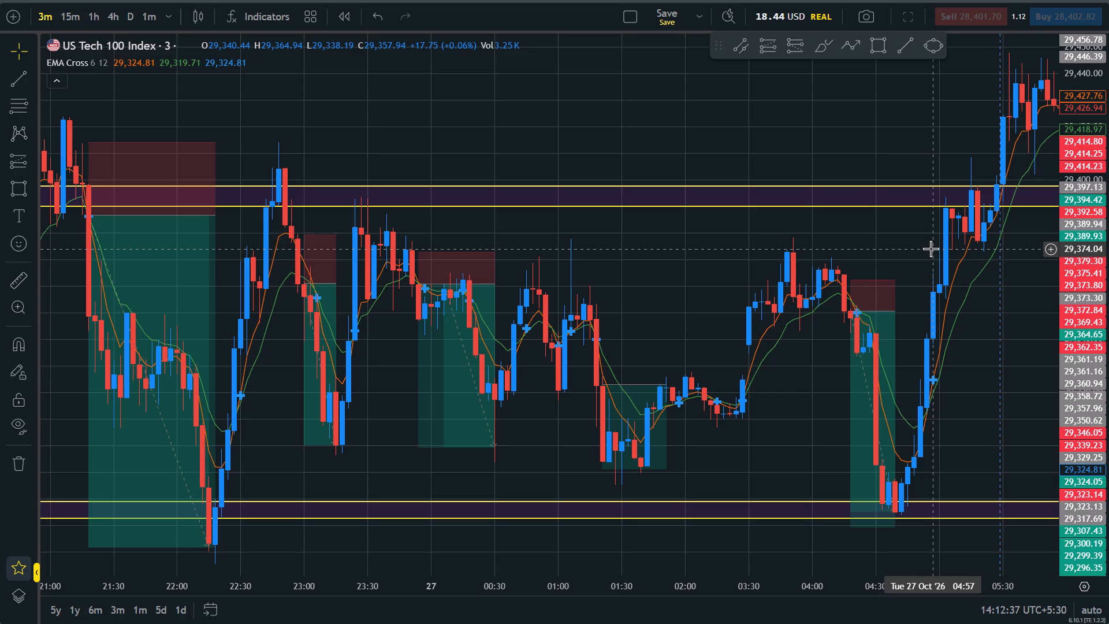
pyautogui.scroll(1, 931, 248)
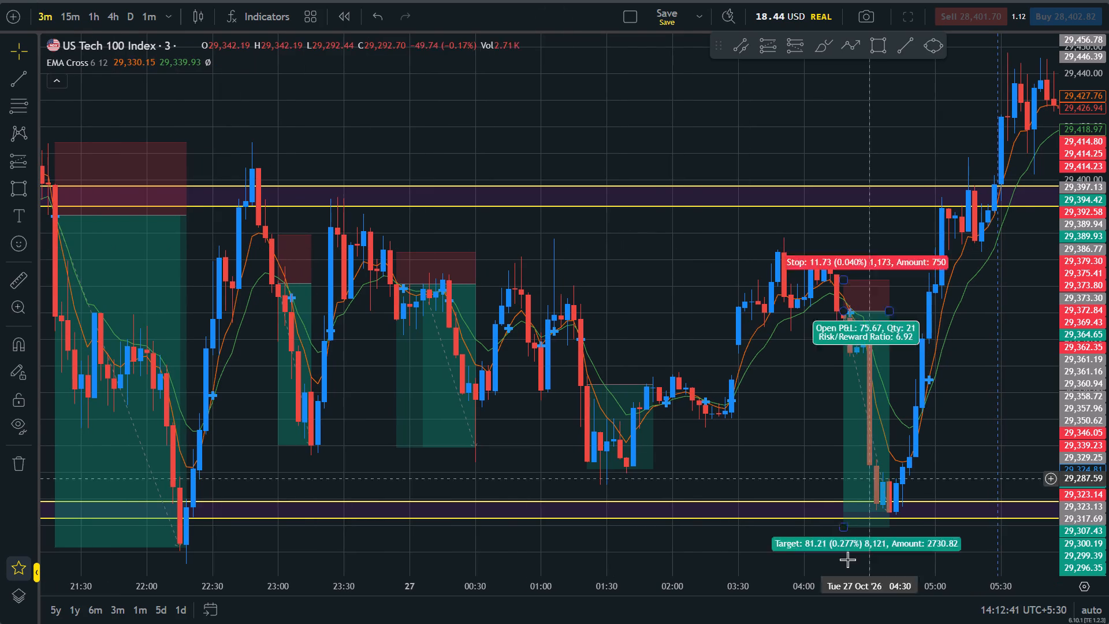
pyautogui.scroll(-4, 656, 272)
pyautogui.scroll(5, 656, 272)
pyautogui.moveTo(691, 261); pyautogui.dragTo(671, 255)
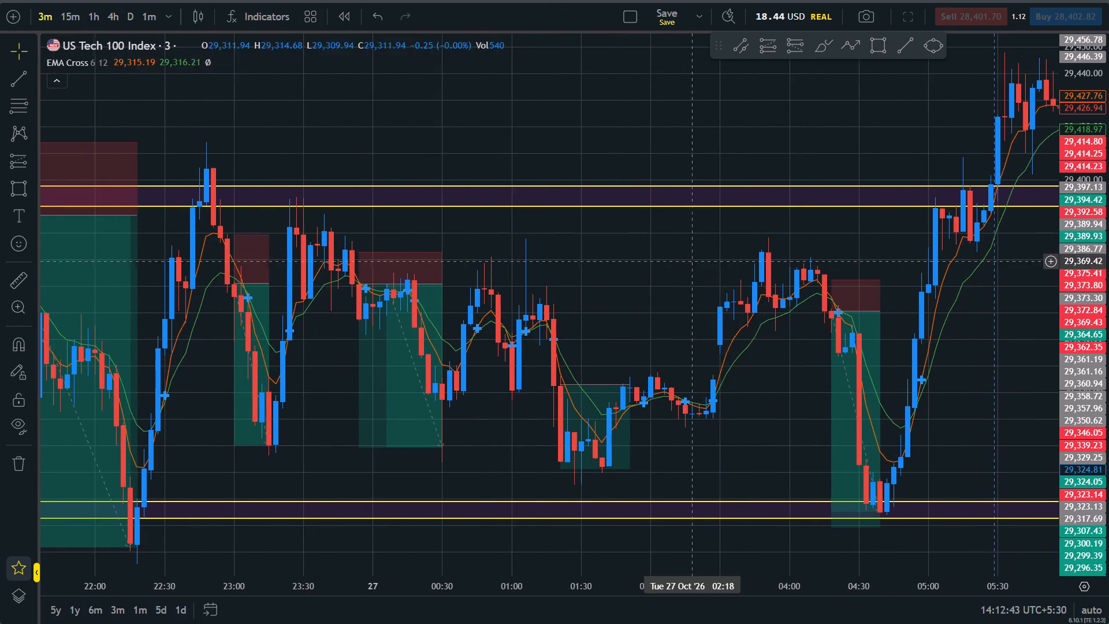
pyautogui.moveTo(671, 255); pyautogui.dragTo(743, 186)
pyautogui.scroll(-3, 743, 186)
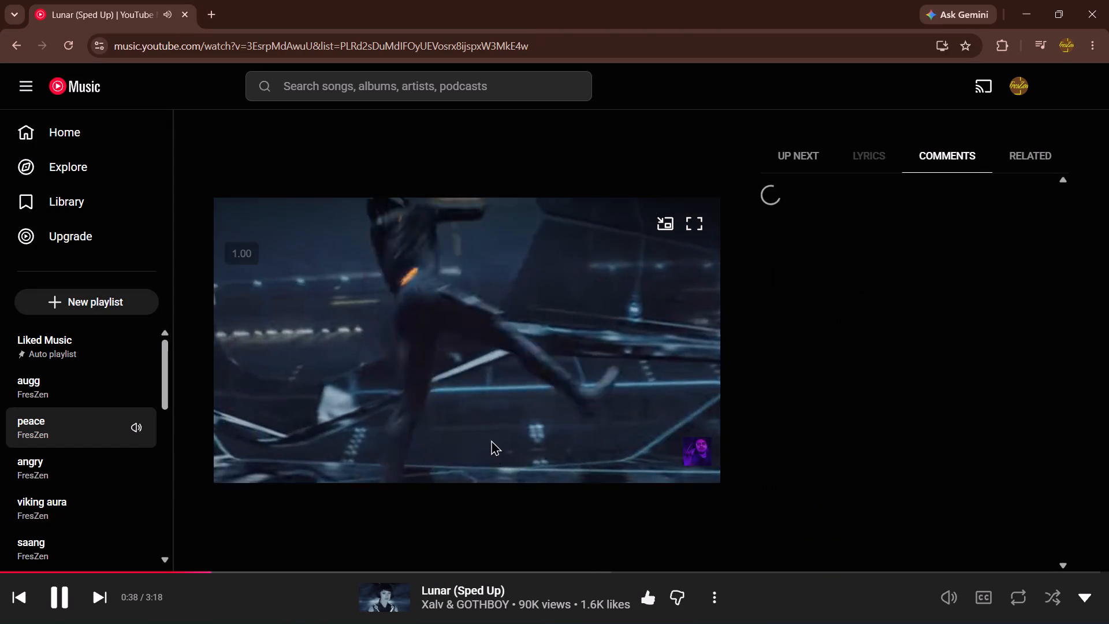
# Look back through the chart's candles, price zones and marked positions from early 27 October to the morning of 20 October.
pyautogui.scroll(-7, 530, 425)
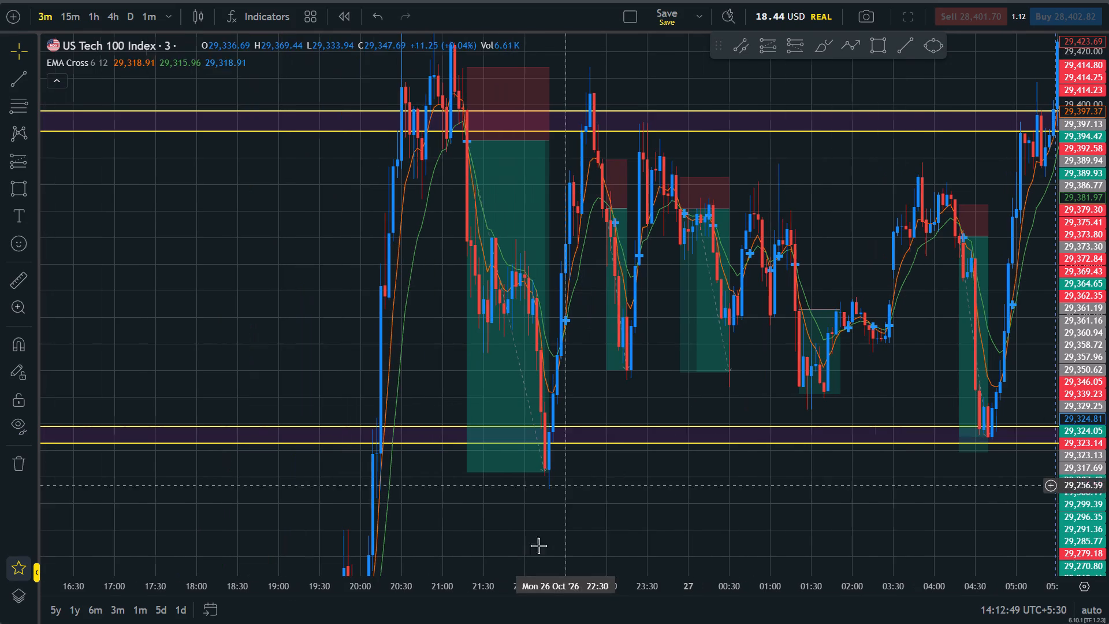
pyautogui.moveTo(209, 519); pyautogui.dragTo(869, 155)
pyautogui.moveTo(1108, 232); pyautogui.dragTo(1108, 621)
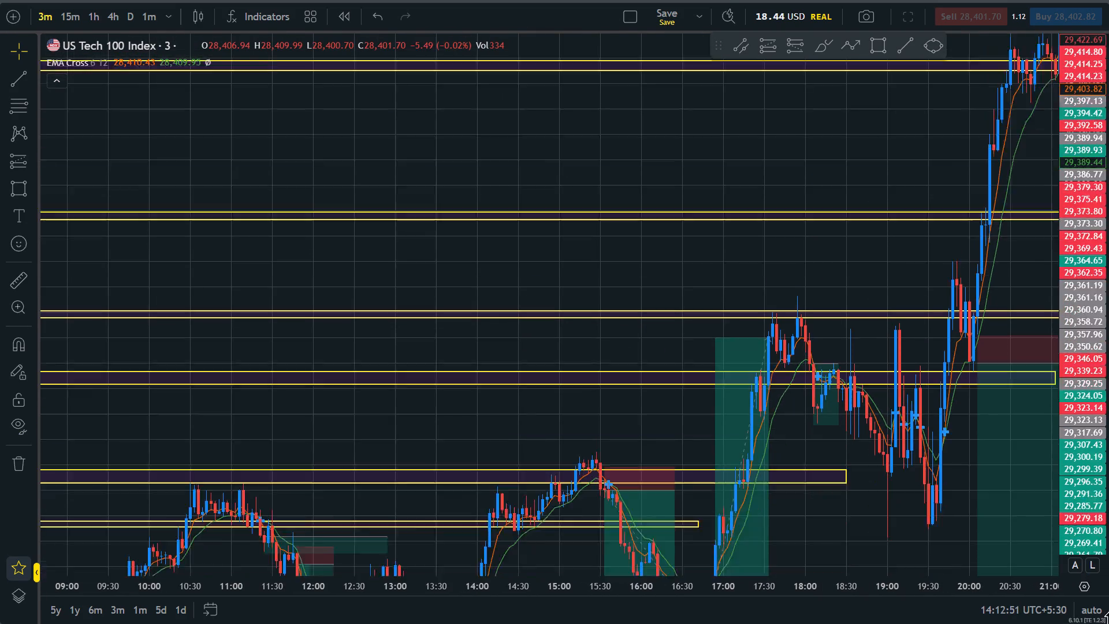
pyautogui.moveTo(1108, 621); pyautogui.dragTo(1108, 623)
pyautogui.moveTo(69, 280); pyautogui.dragTo(1108, 250)
pyautogui.moveTo(97, 244); pyautogui.dragTo(1107, 171)
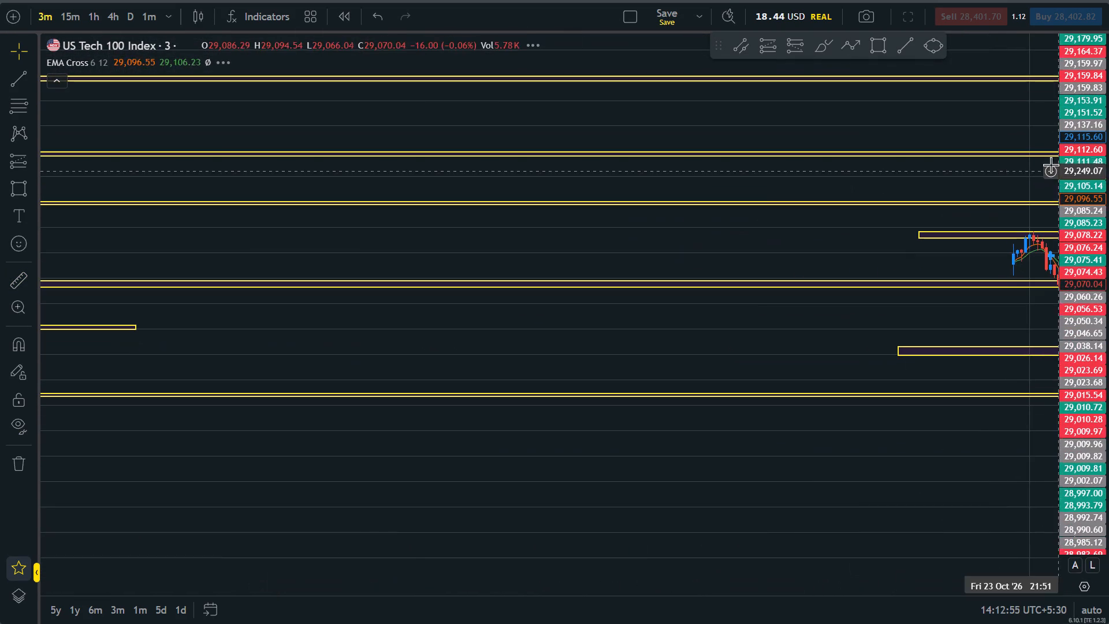
pyautogui.moveTo(118, 175); pyautogui.dragTo(862, 184)
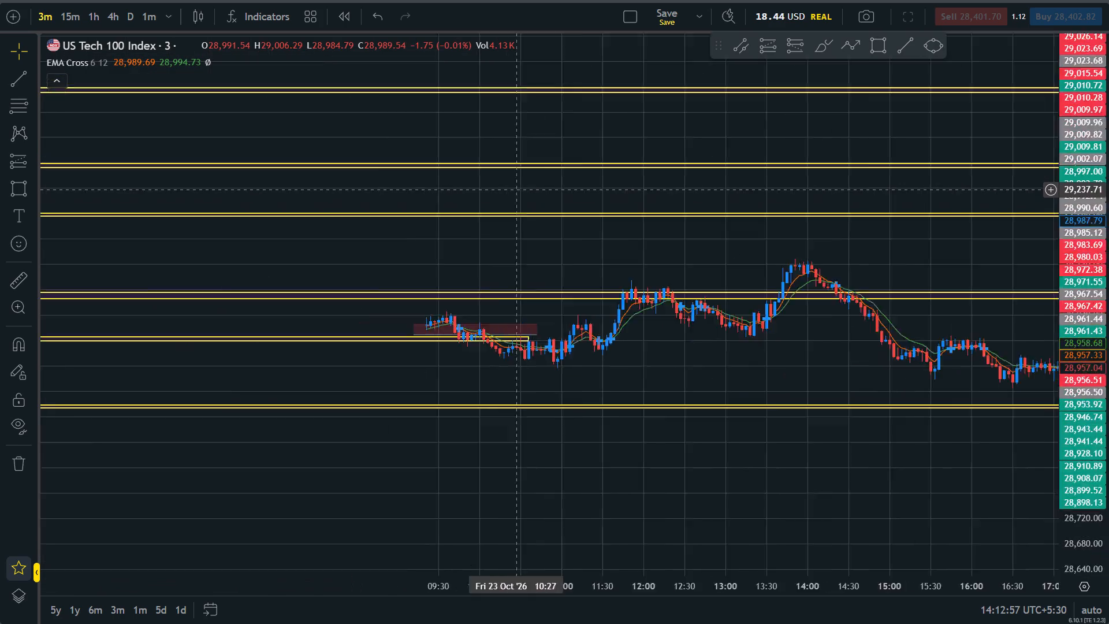
pyautogui.moveTo(862, 184); pyautogui.dragTo(1108, 169)
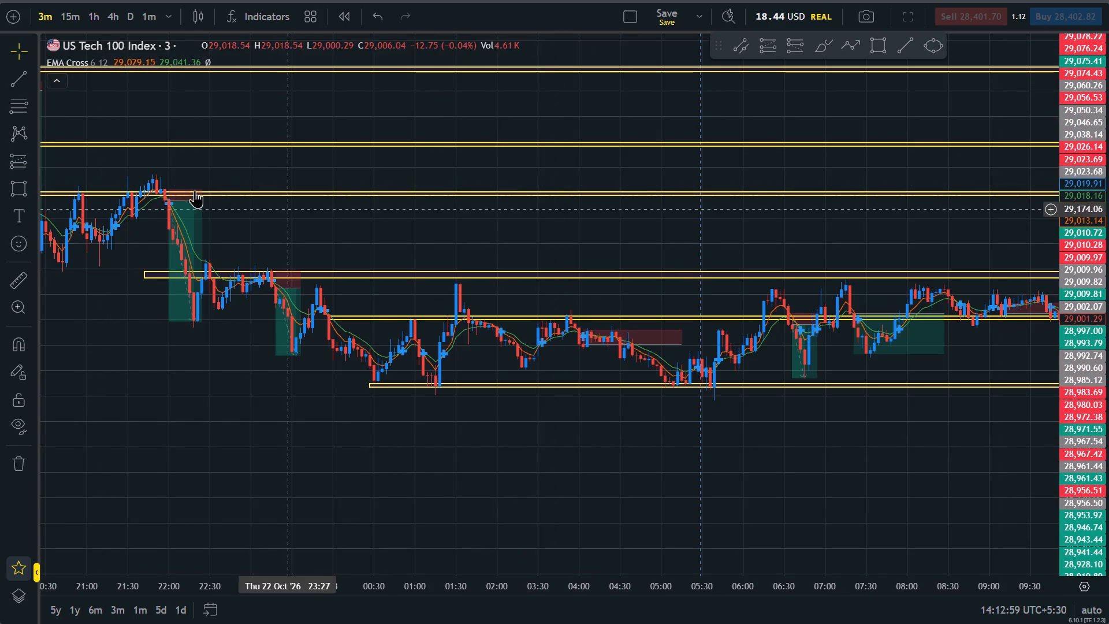
pyautogui.moveTo(95, 169); pyautogui.dragTo(1108, 314)
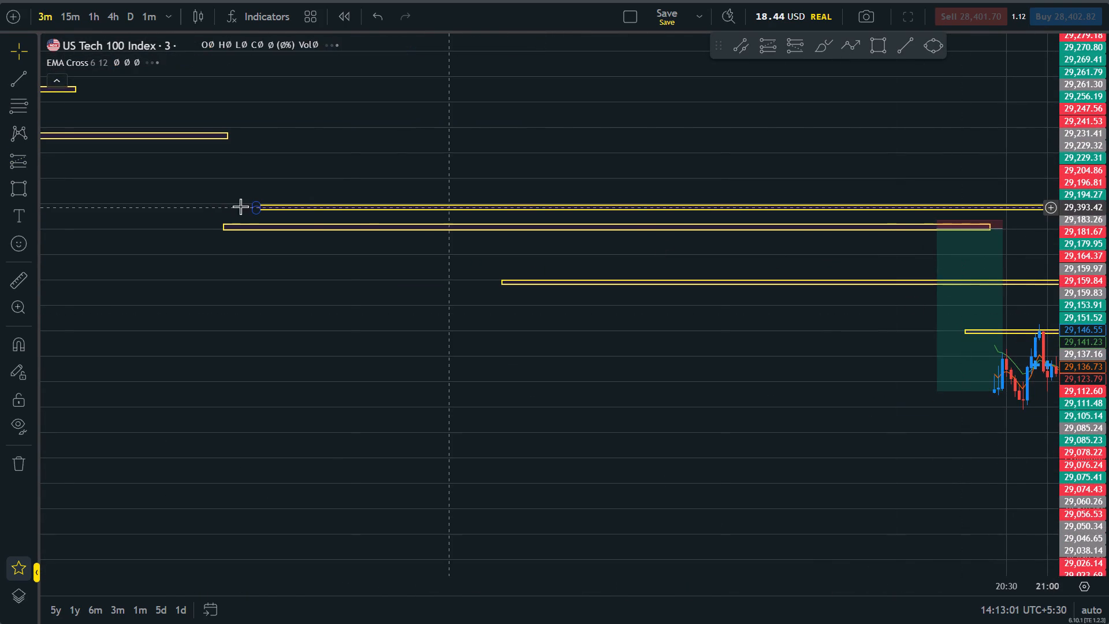
pyautogui.moveTo(107, 207); pyautogui.dragTo(1108, 582)
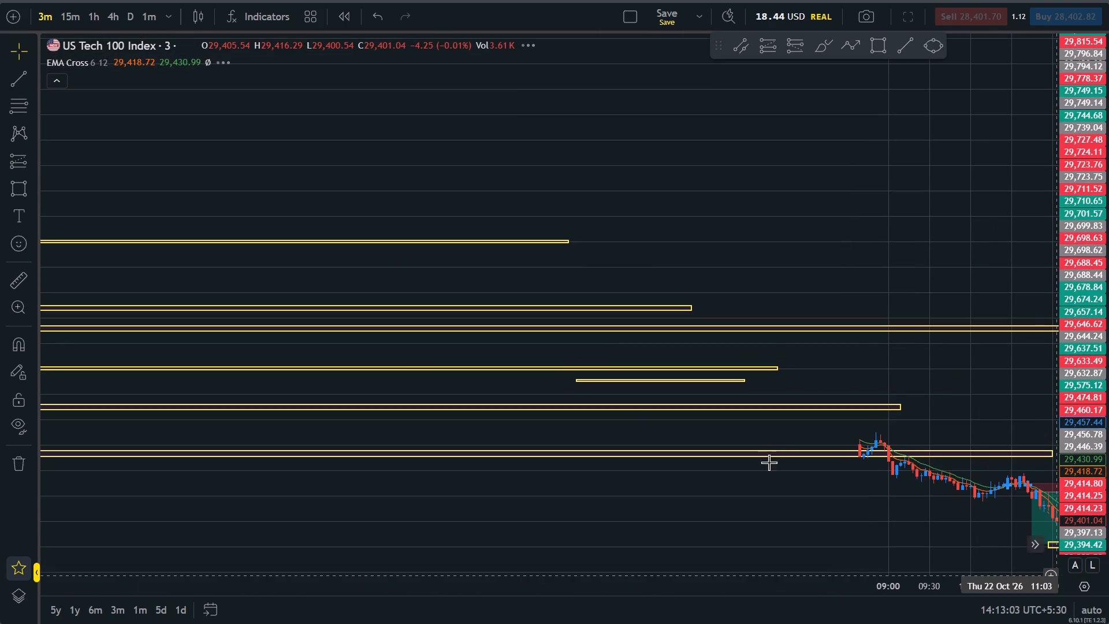
pyautogui.moveTo(109, 344); pyautogui.dragTo(1108, 419)
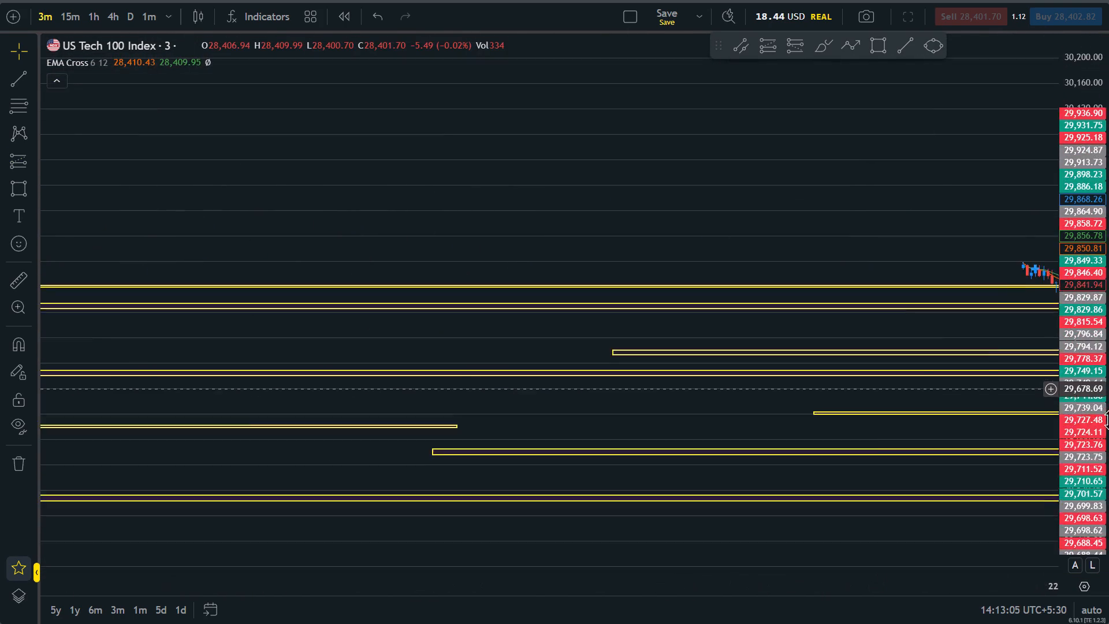
pyautogui.moveTo(1108, 419); pyautogui.dragTo(1108, 442)
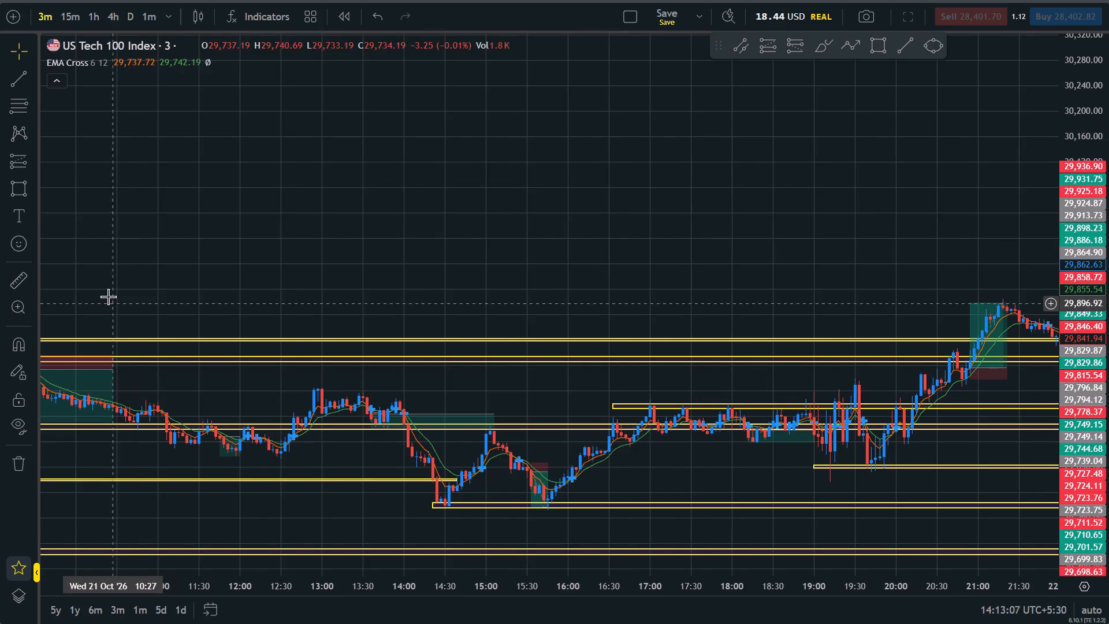
pyautogui.moveTo(94, 287); pyautogui.dragTo(1079, 275)
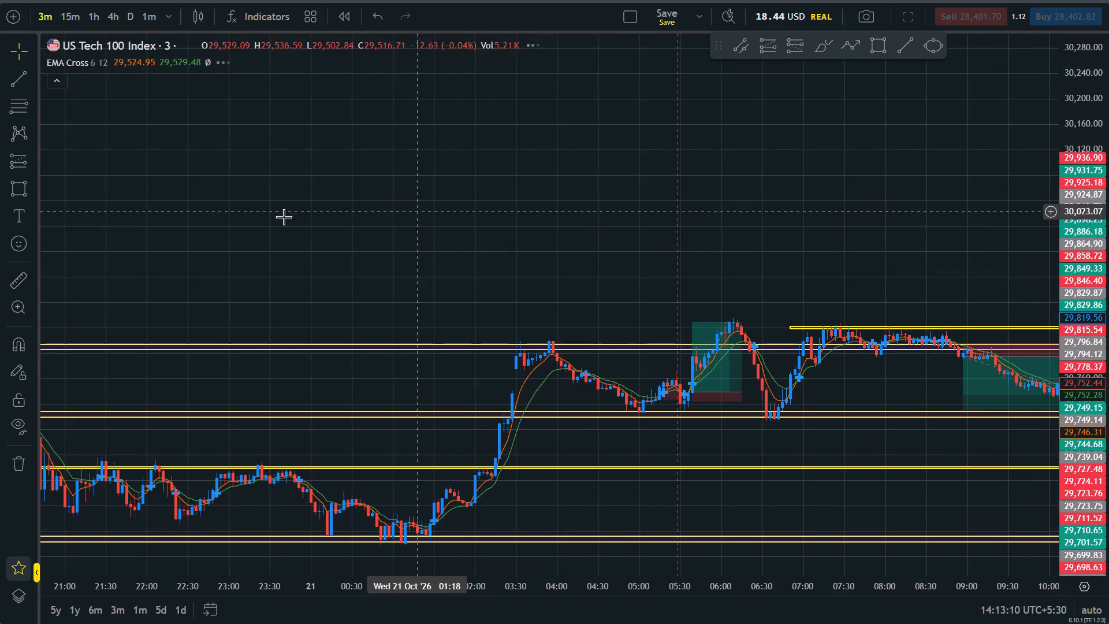
pyautogui.moveTo(170, 232); pyautogui.dragTo(984, 0)
pyautogui.scroll(-4, 808, 296)
pyautogui.scroll(-3, 979, 413)
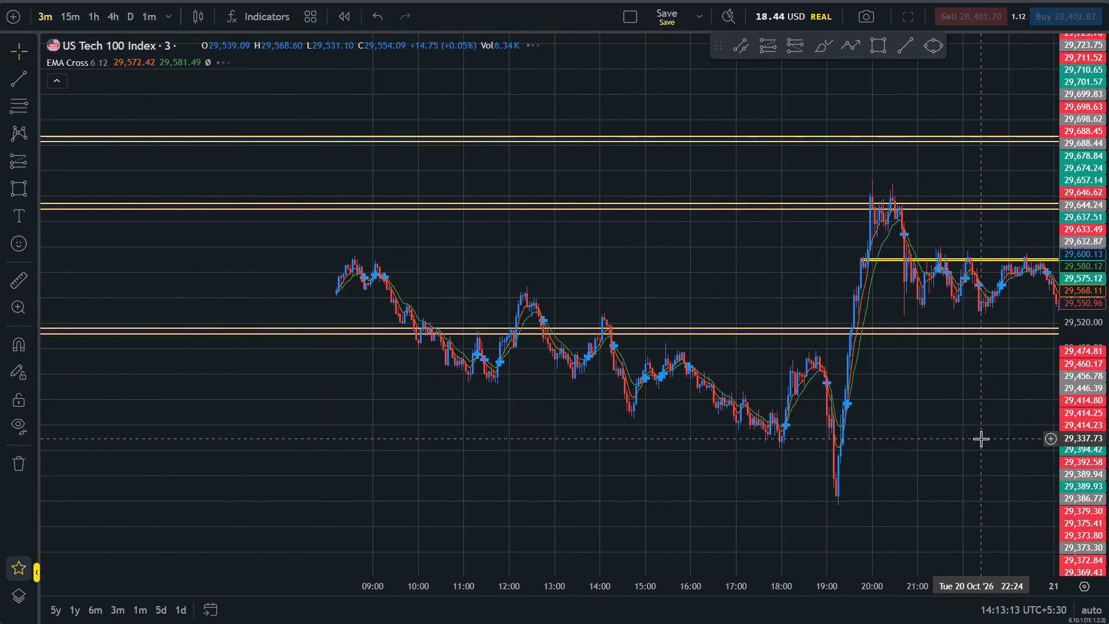
# Examine the candles and price zones from the evening of 20 October to about 10:00 on 21 October at a larger price scale.
pyautogui.moveTo(976, 440); pyautogui.dragTo(544, 448)
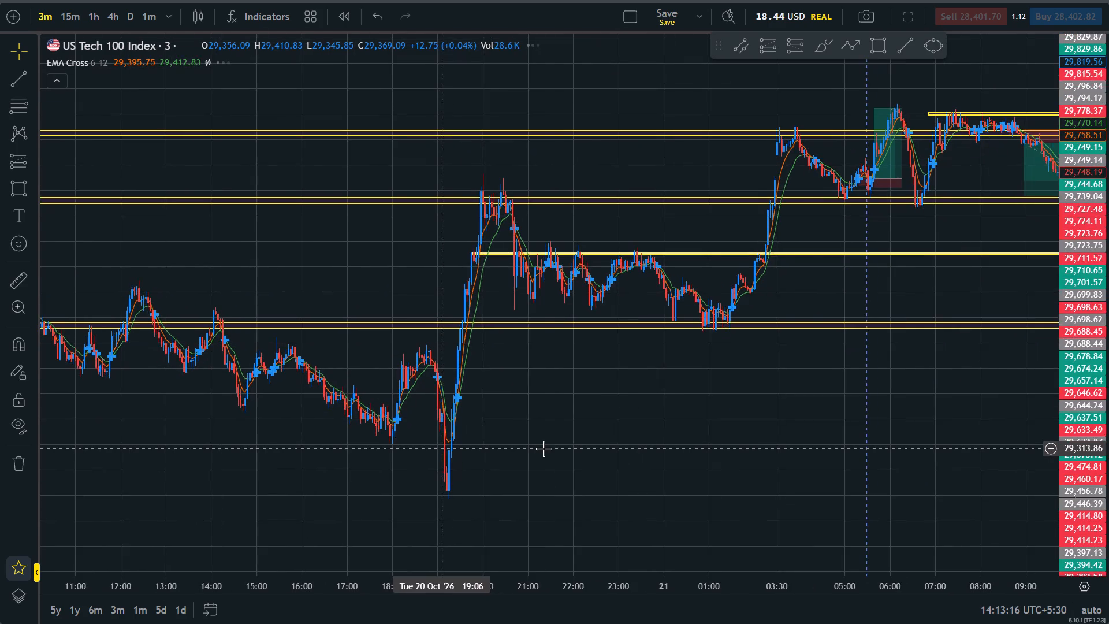
pyautogui.scroll(5, 544, 448)
pyautogui.moveTo(846, 224); pyautogui.dragTo(740, 326)
pyautogui.moveTo(1108, 393); pyautogui.dragTo(1108, 332)
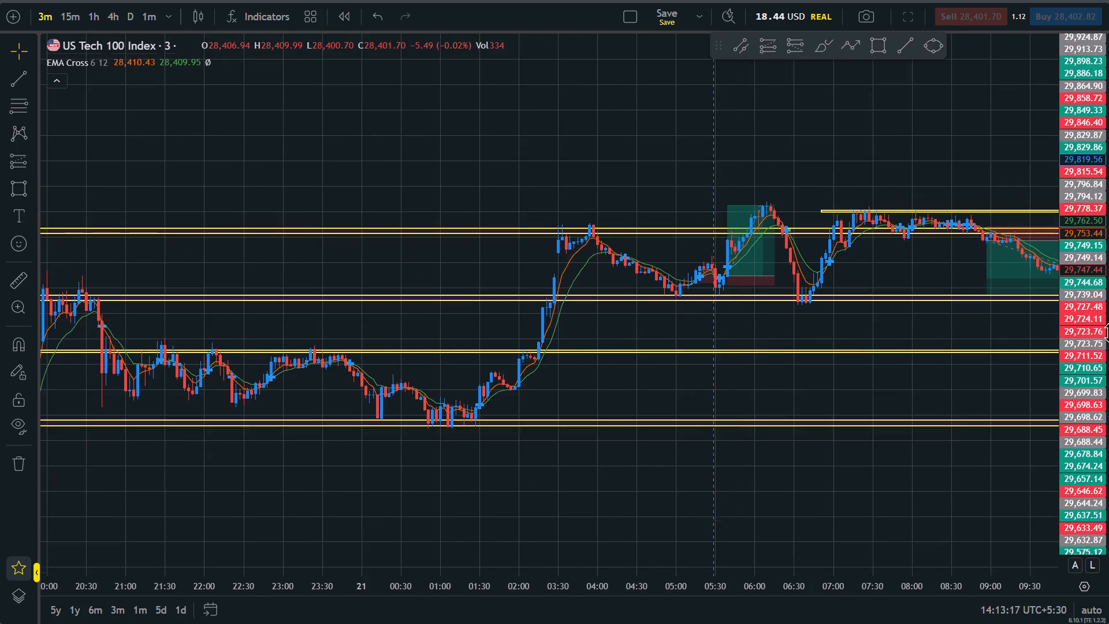
pyautogui.moveTo(1108, 332); pyautogui.dragTo(1093, 88)
pyautogui.moveTo(858, 350); pyautogui.dragTo(842, 455)
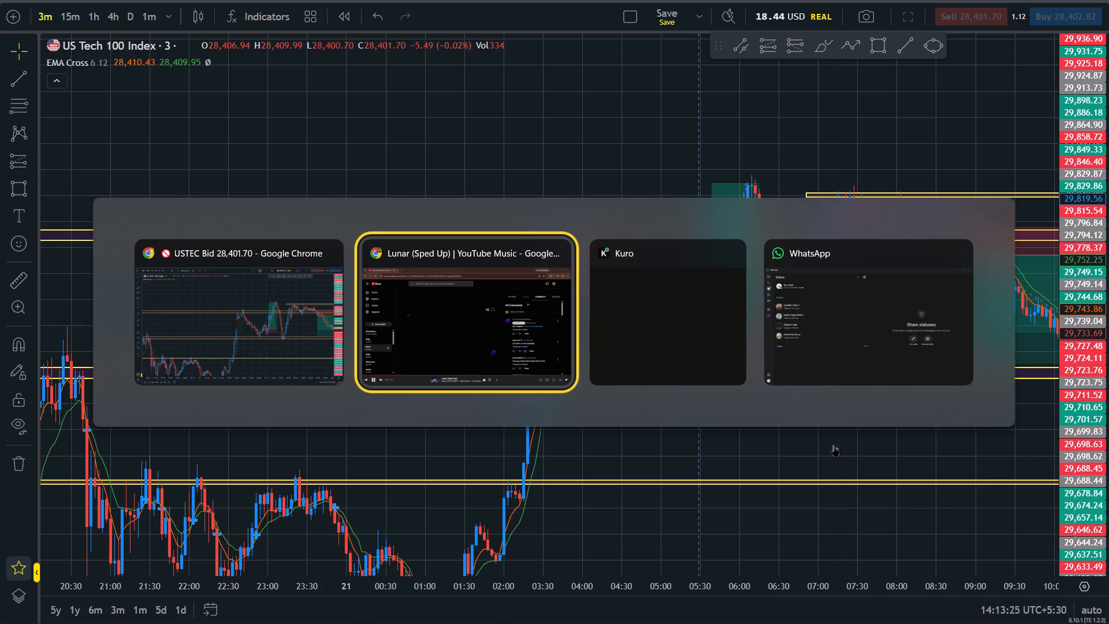
# Switch to YouTube Music and pause the track Lunar (Sped Up).
pyautogui.click(481, 352)
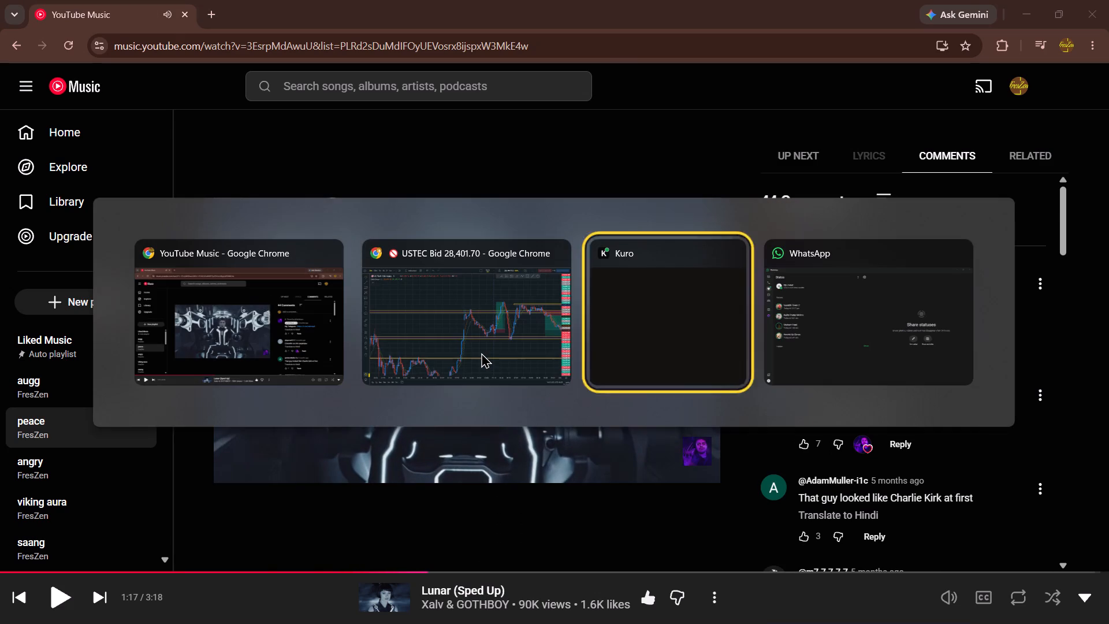